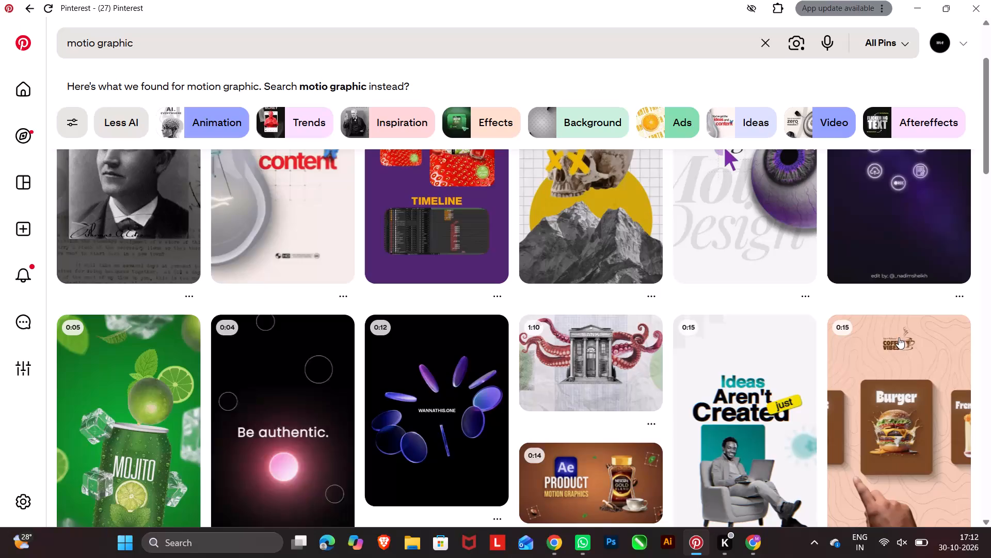
Browse the motion graphic results, open the Cafe Ad Animation Reference pin and examine its related pins for inspiration.
scroll(587, 302, "down", 4)
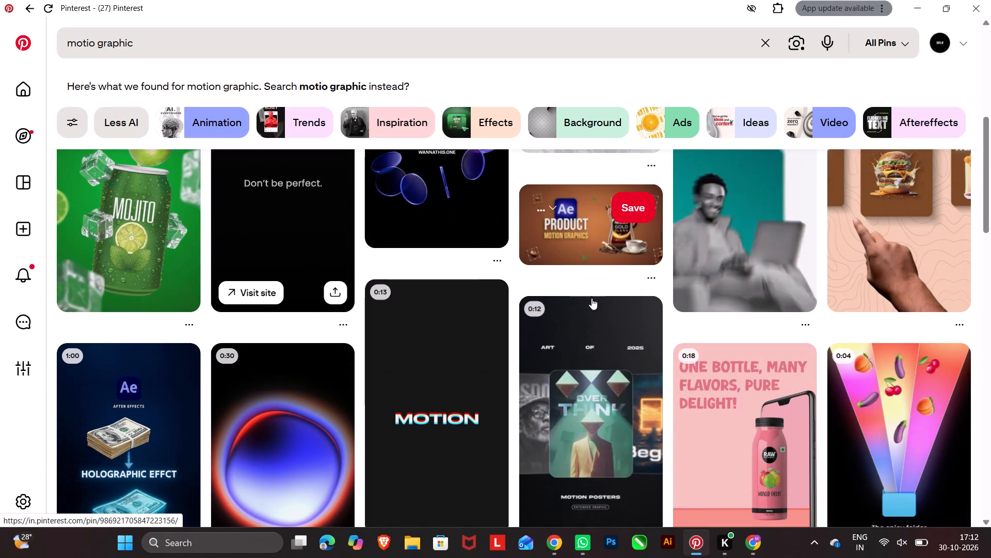
left_click(949, 240)
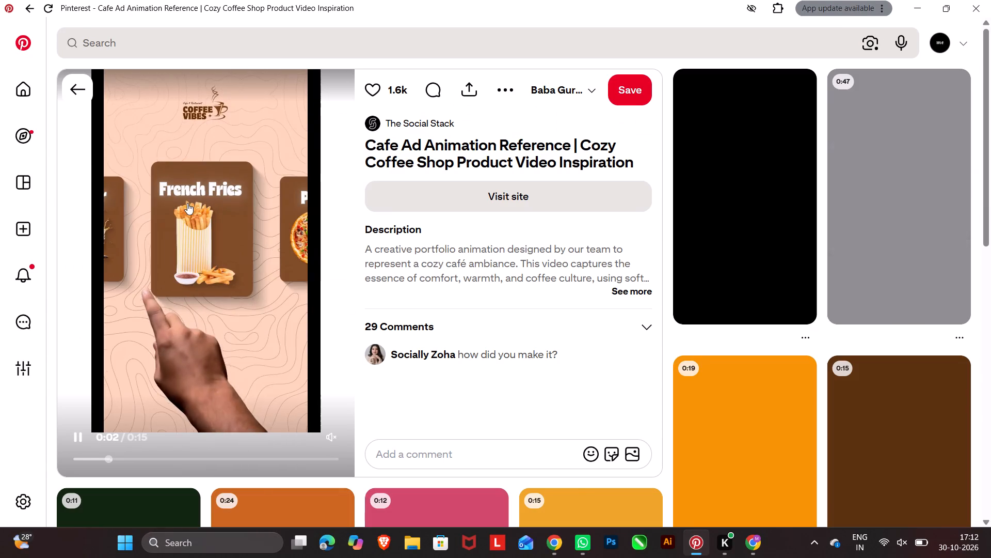
scroll(668, 288, "down", 2)
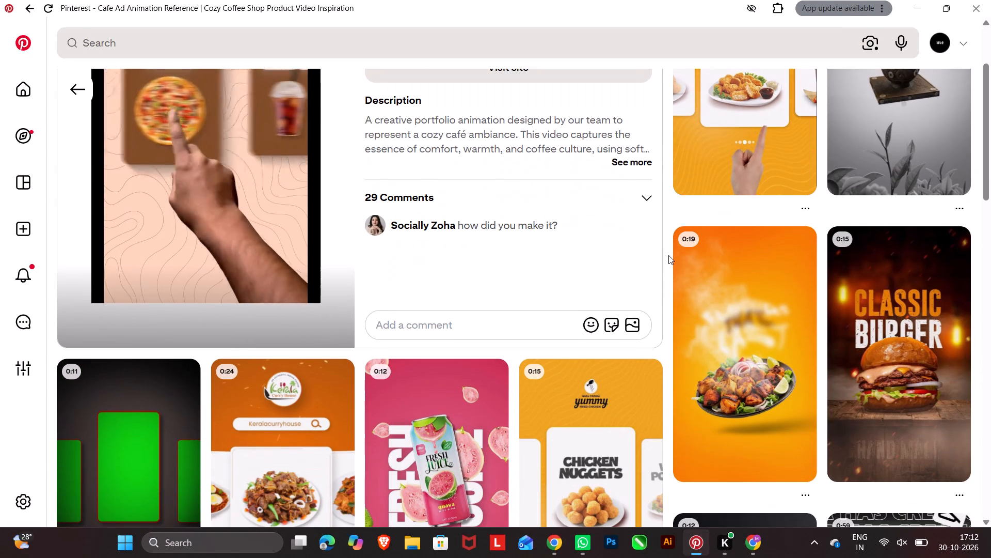
scroll(668, 255, "down", 10)
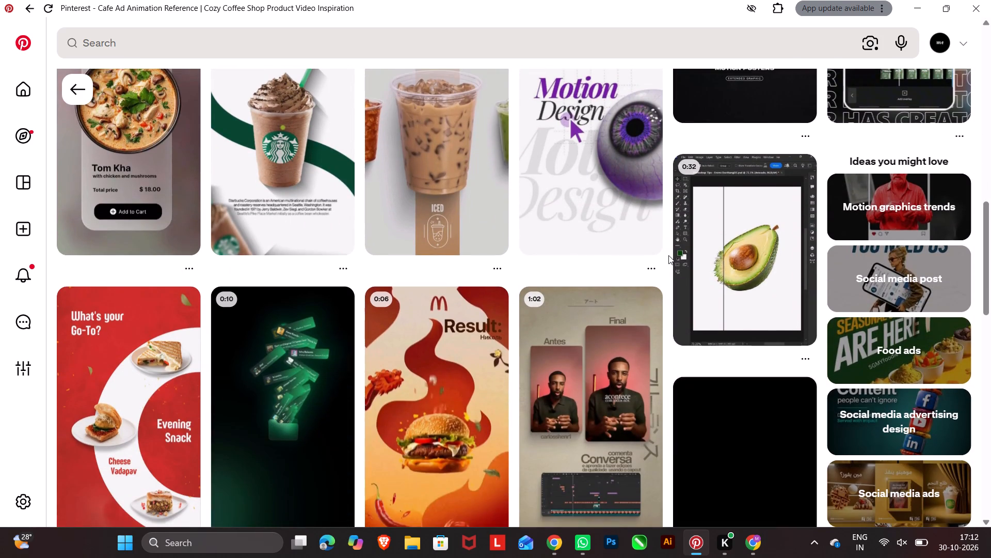
scroll(665, 265, "down", 3)
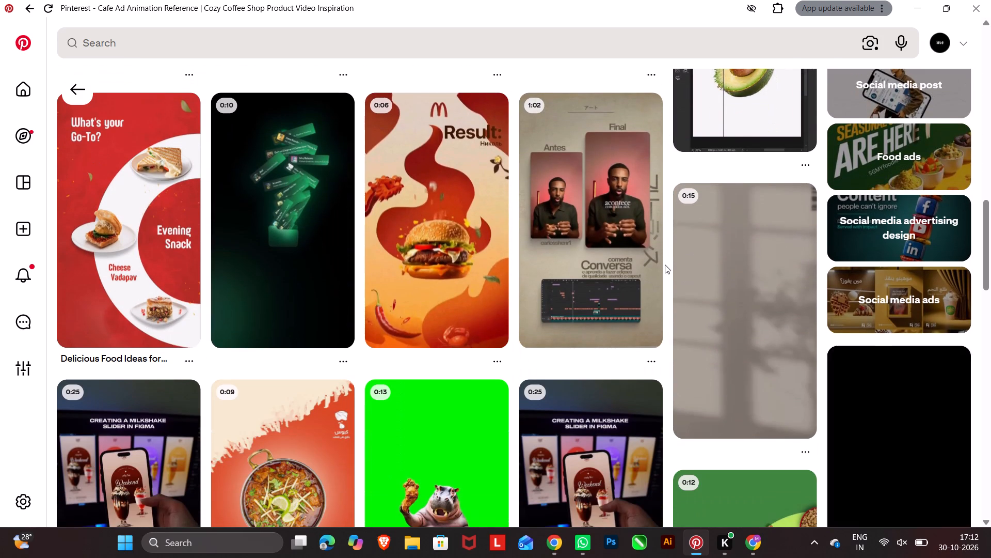
scroll(665, 265, "down", 11)
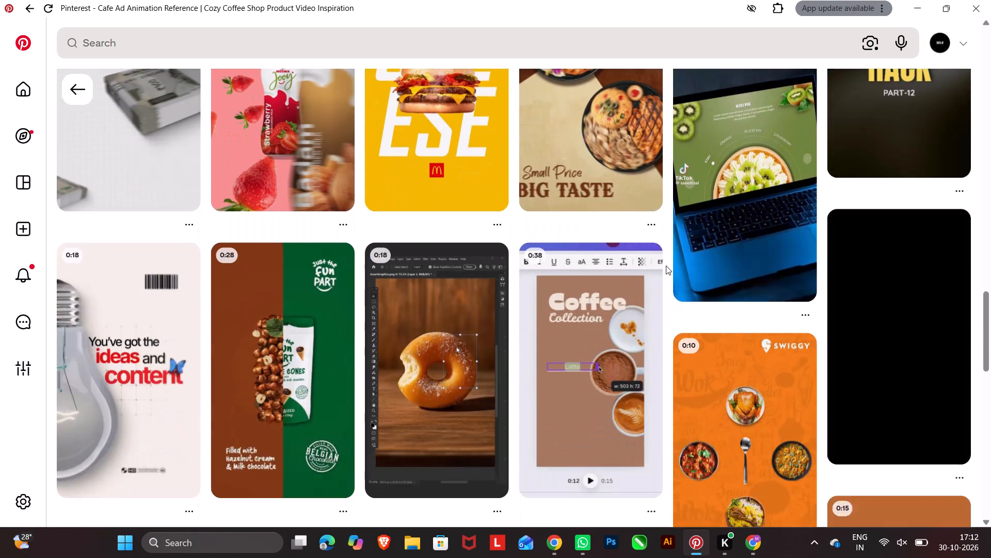
scroll(666, 266, "down", 11)
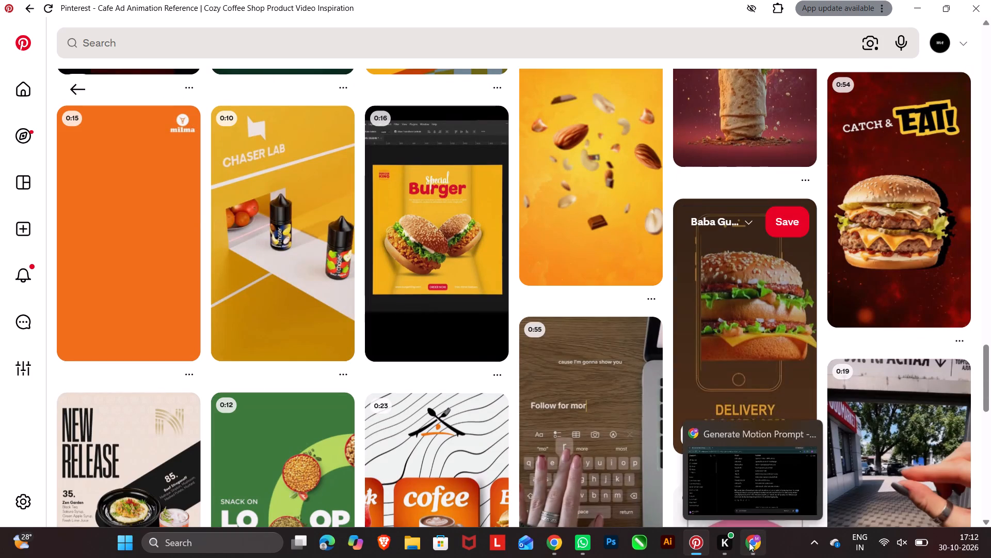
Launch Photoshop and create a new document from the recent 1080 x 1350 px, 300 ppi preset.
left_click(604, 548)
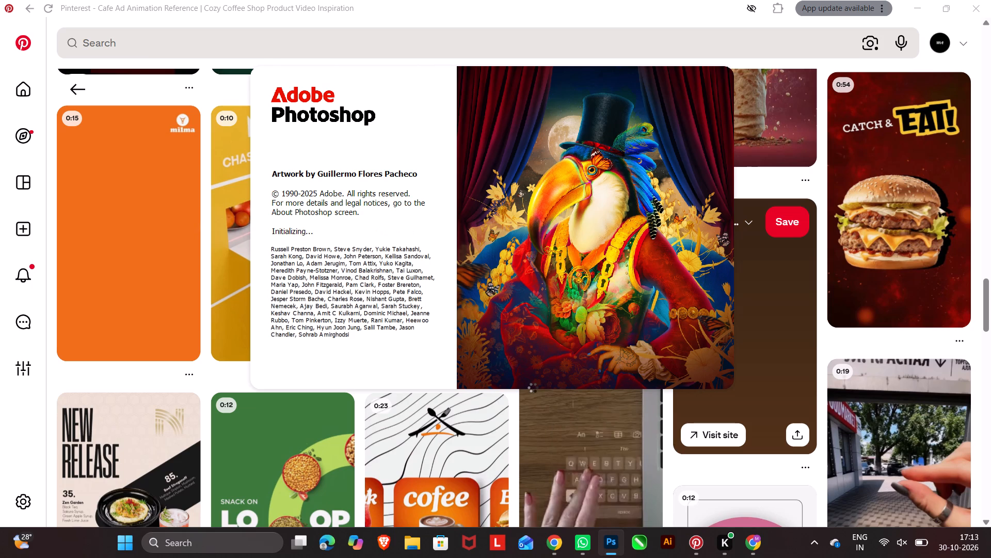
scroll(516, 432, "down", 2)
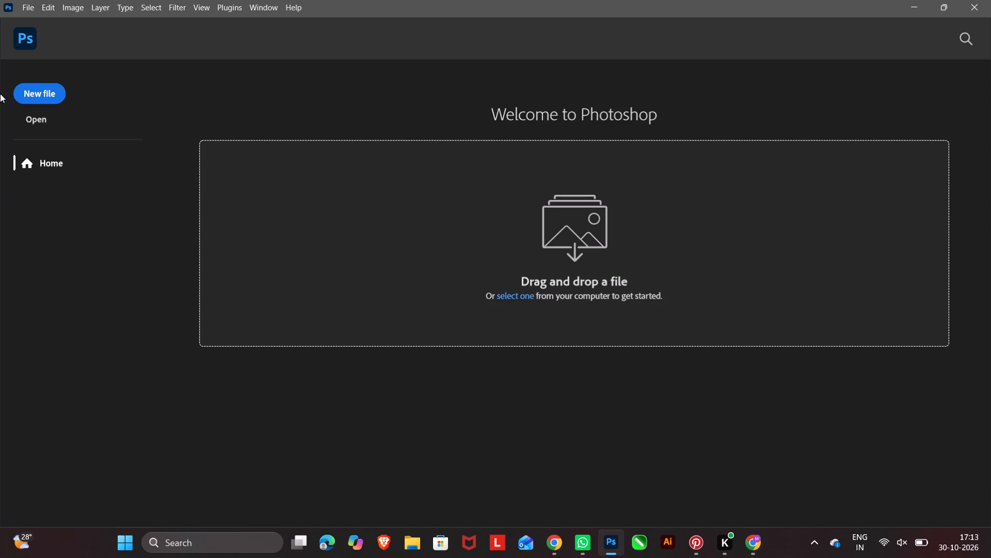
left_click(28, 41)
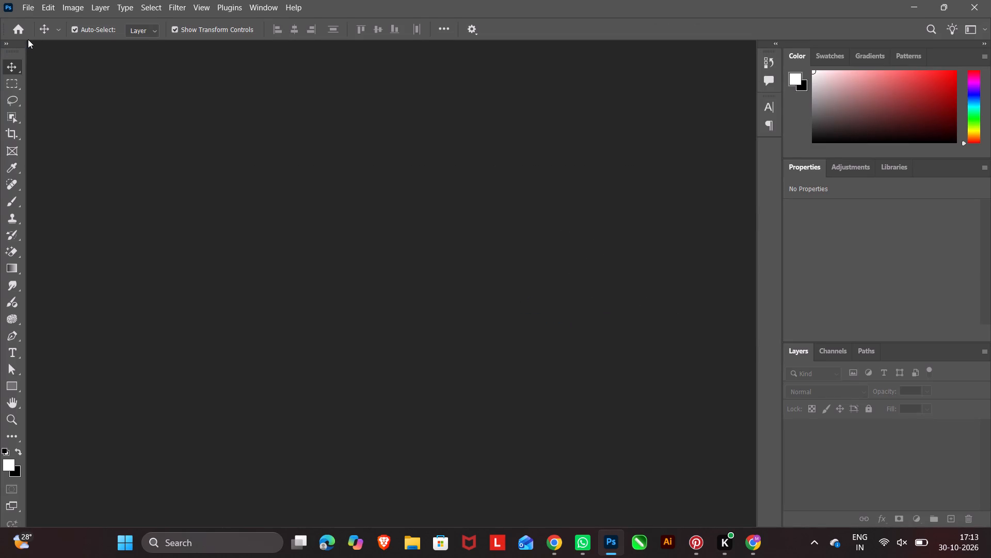
left_click(22, 27)
left_click(52, 91)
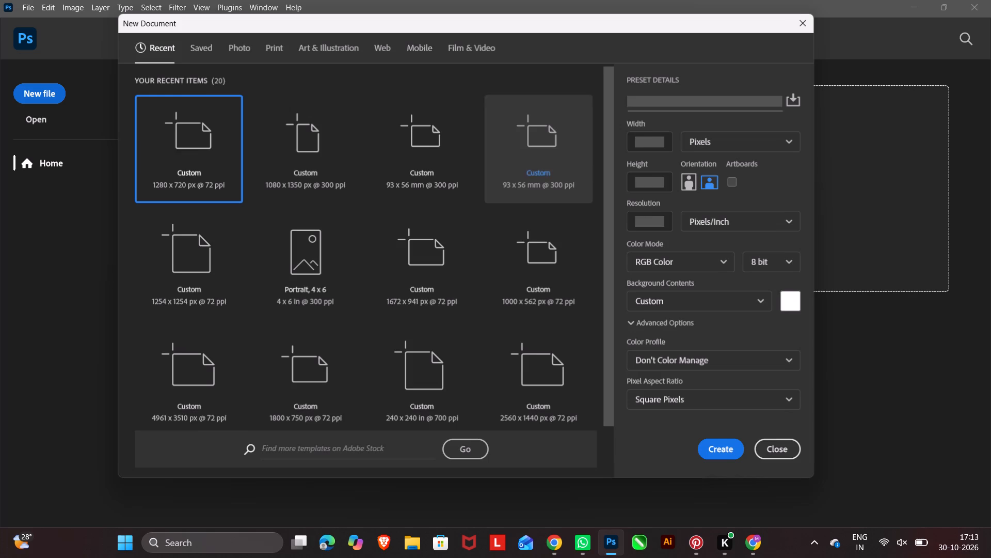
left_click(329, 145)
left_click(708, 444)
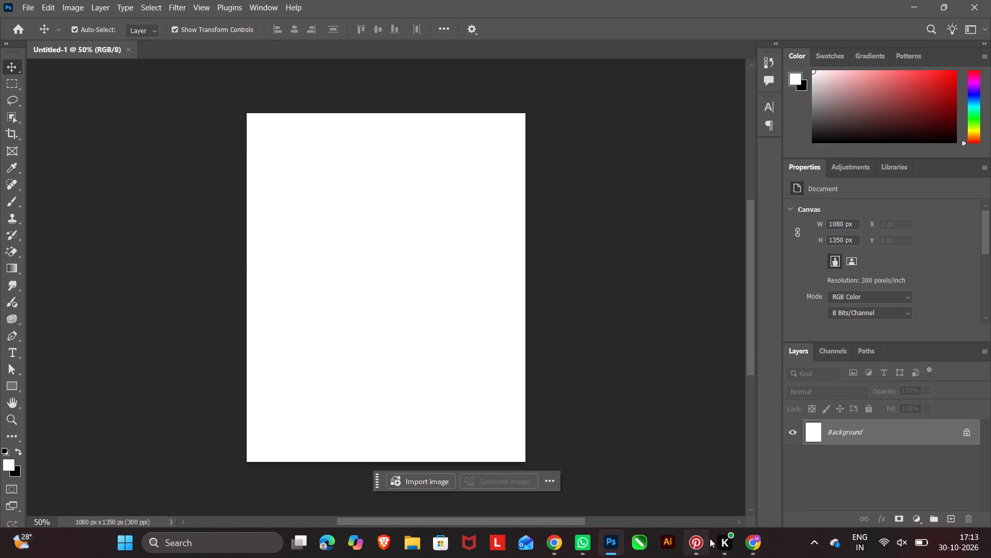
Switch back to Pinterest and search for "water deeped mane".
left_click(697, 540)
left_click(344, 12)
left_click(346, 38)
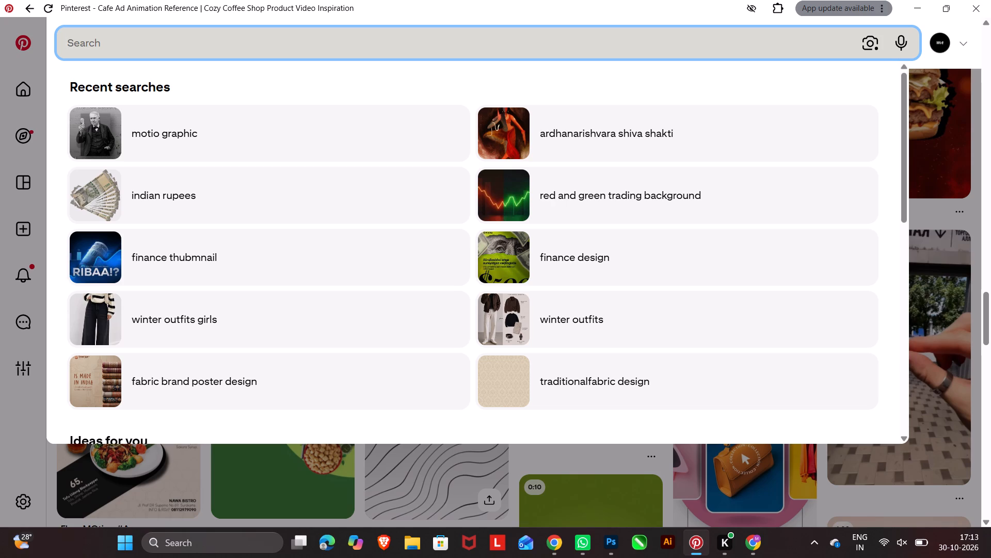
type("water deepd")
key("space")
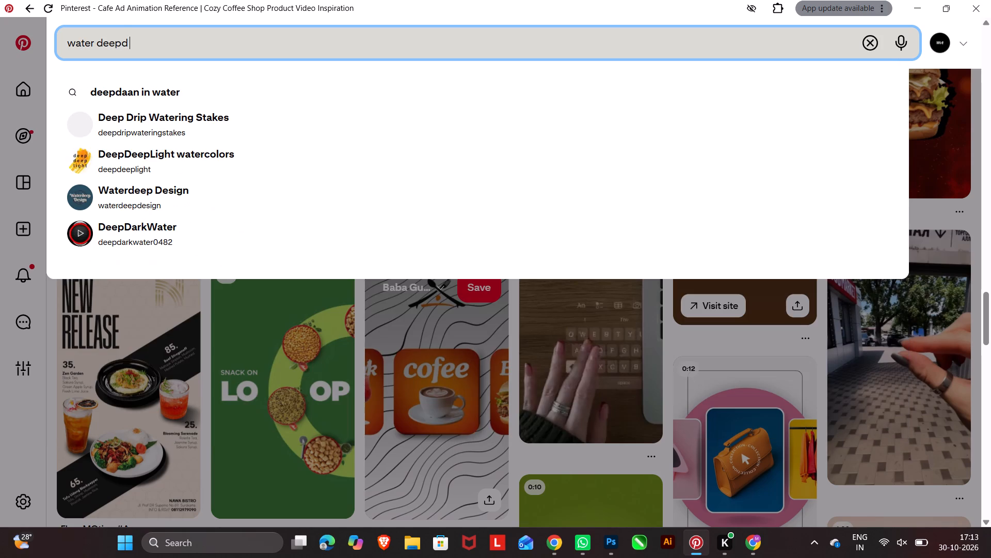
key("BackSpace")
key("BackSpace")
type("ed")
key("space")
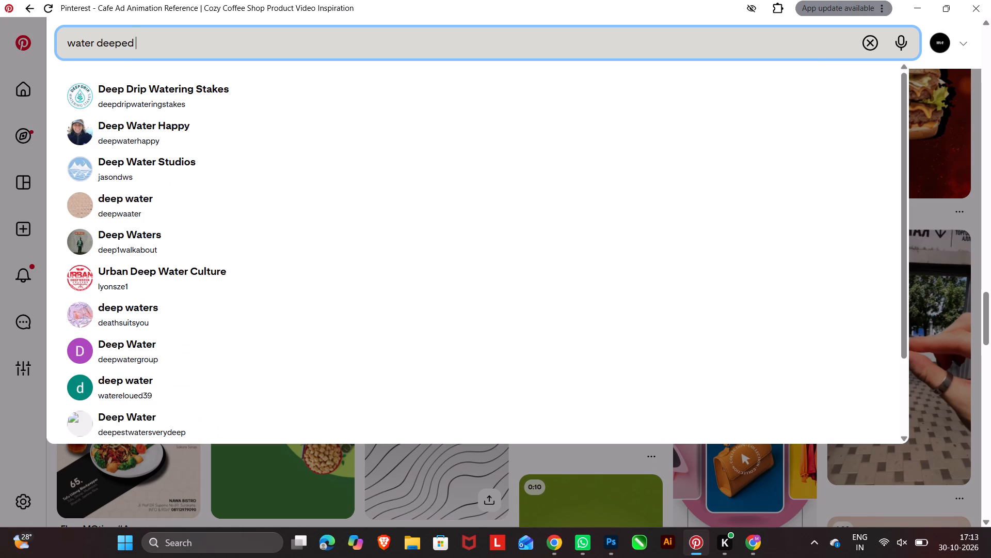
type("mane")
key("space")
key("Return")
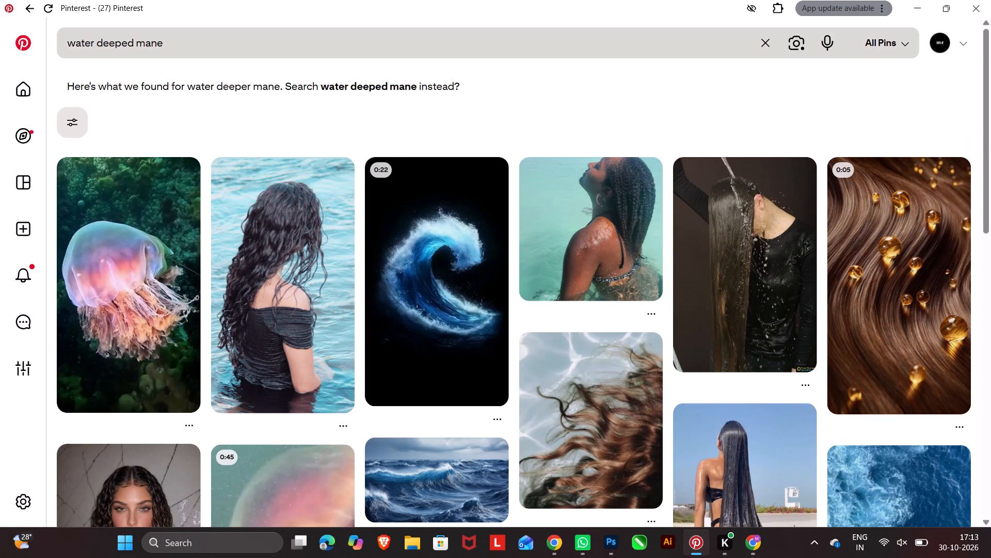
Change the Pinterest search to "water deeped man".
left_click(157, 43)
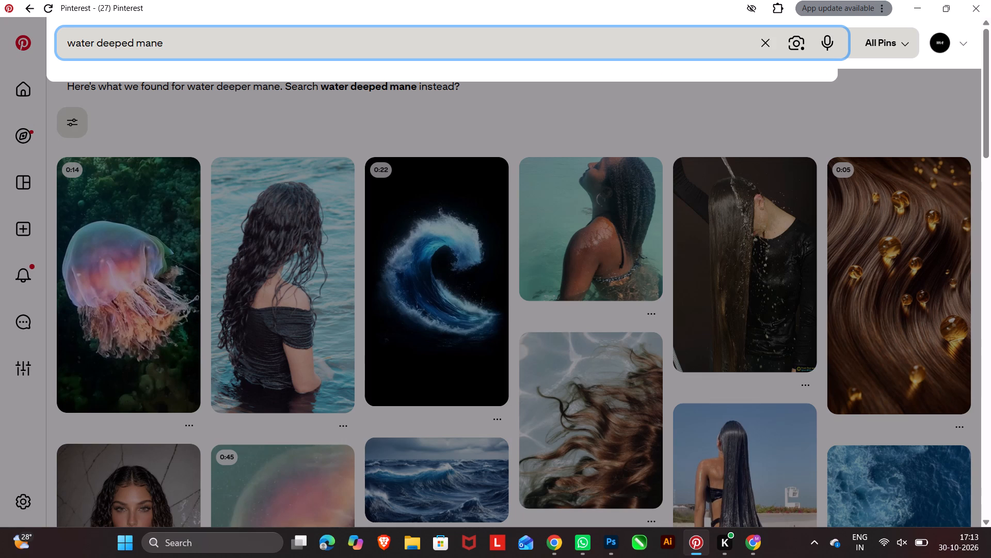
key("BackSpace")
key("Right")
key("Right")
key("BackSpace")
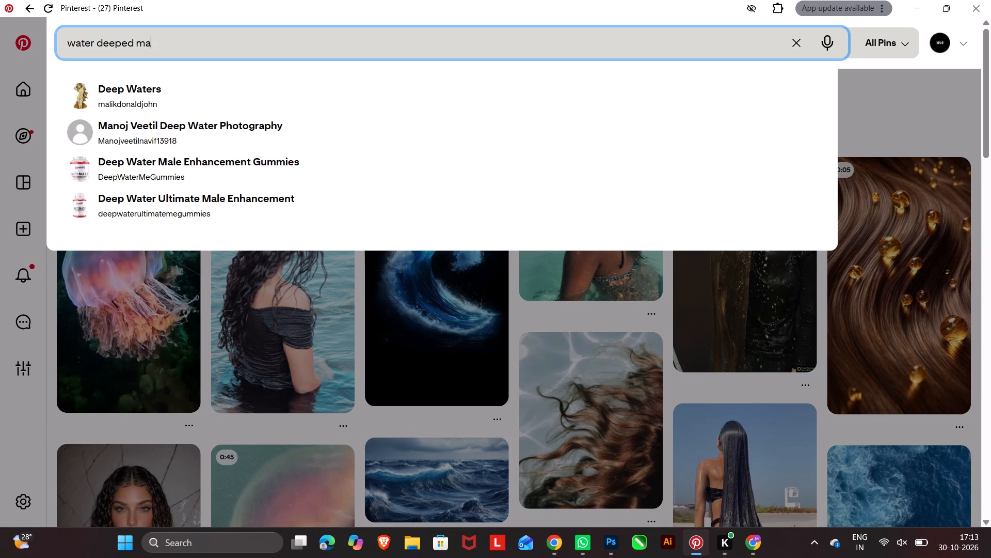
key("n")
key("Return")
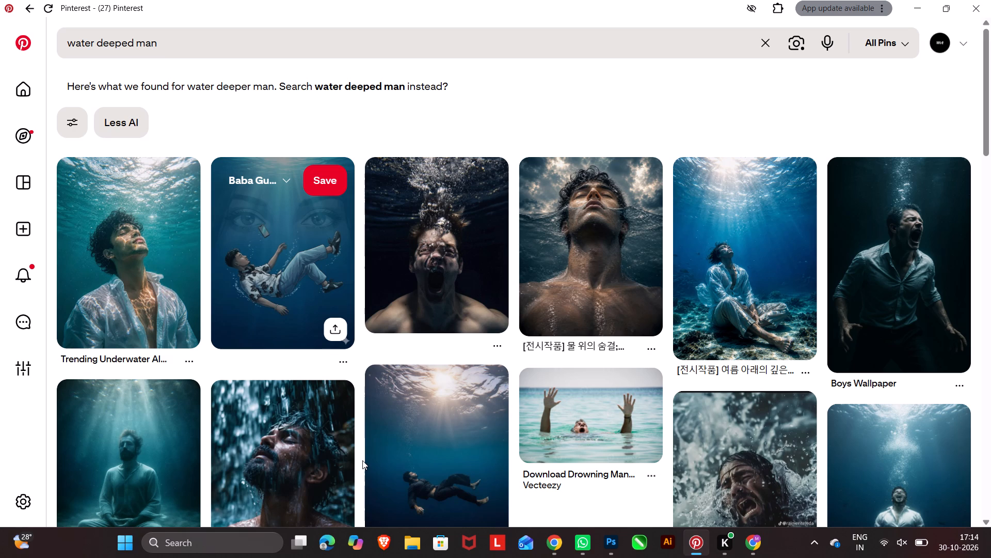
Browse the search results for a suitable cinematic water-themed portrait.
scroll(444, 425, "down", 5)
scroll(445, 423, "up", 1)
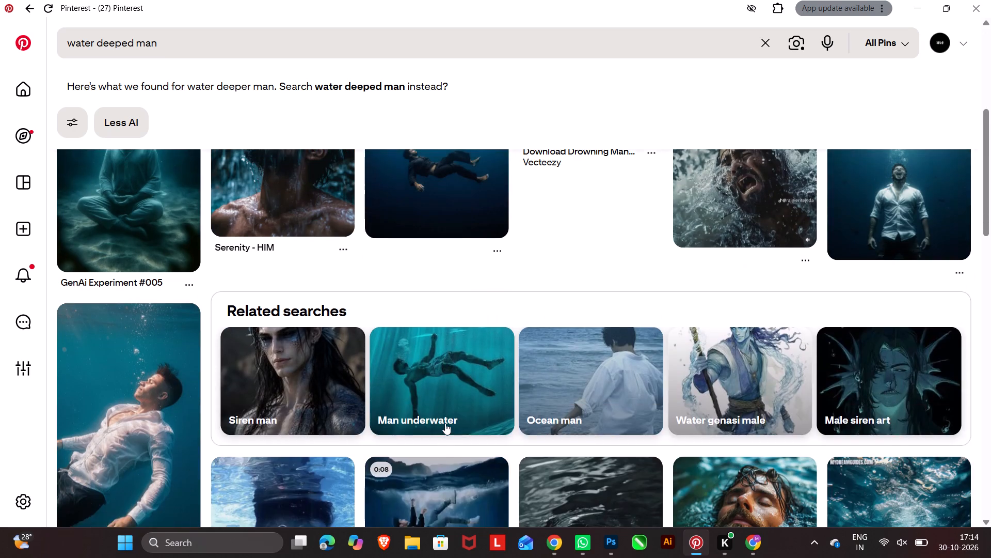
scroll(445, 423, "up", 1)
scroll(451, 418, "down", 7)
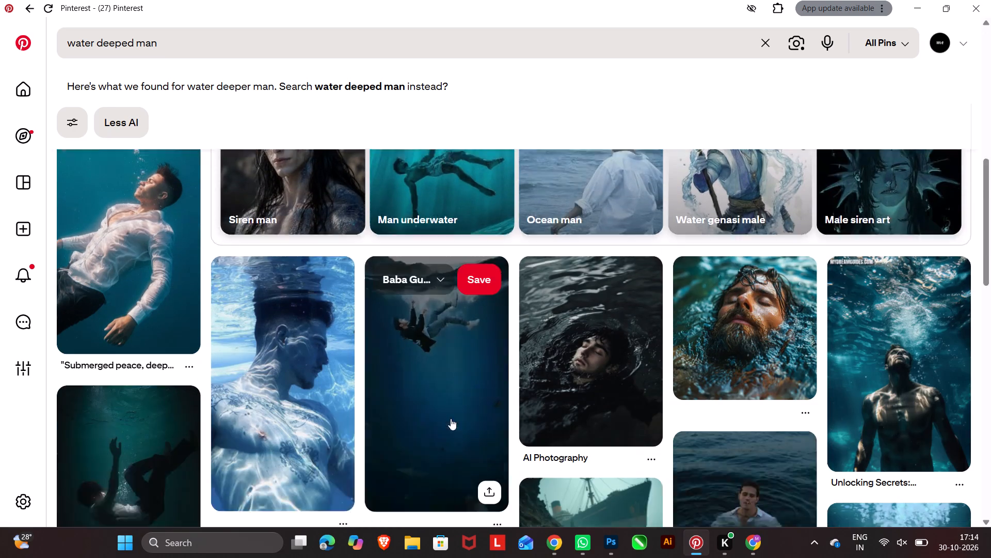
scroll(451, 421, "down", 4)
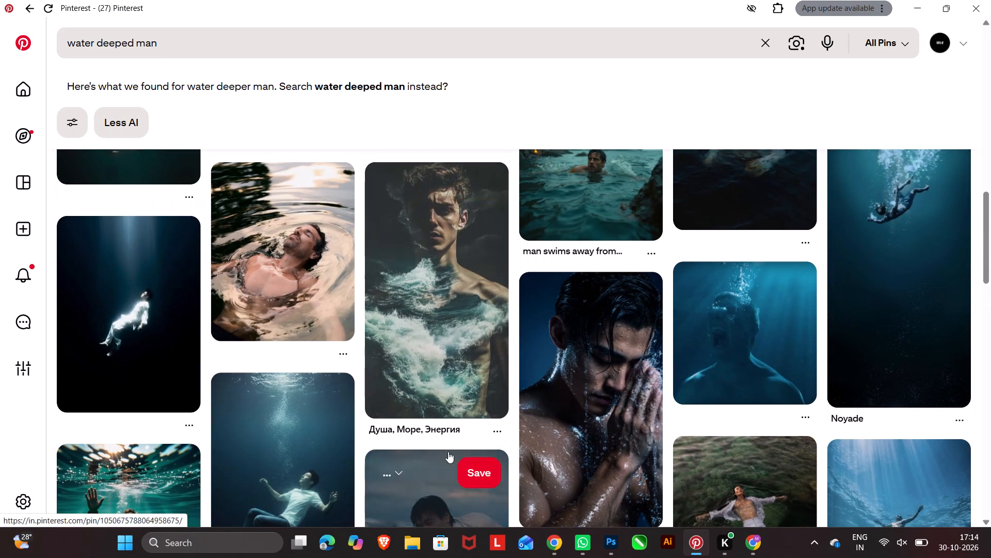
scroll(444, 448, "down", 3)
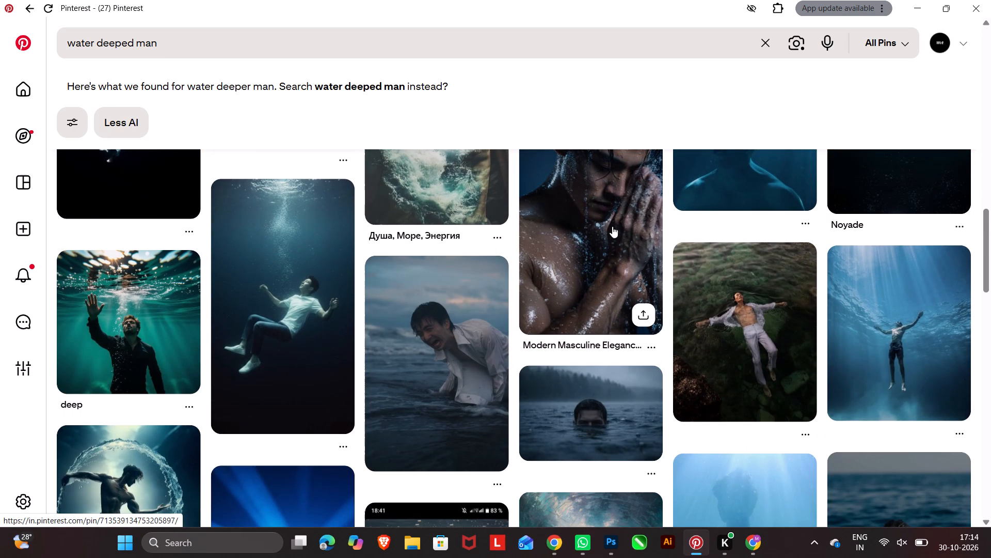
Open the Modern Masculine Elegance pin, then the related neon-lit man's portrait, and examine the similar pins below it.
left_click(612, 226)
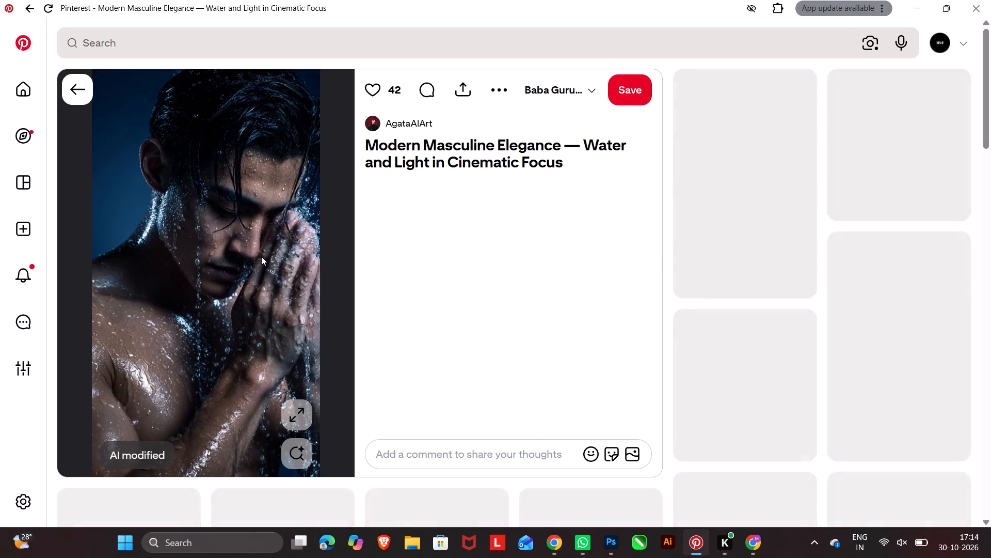
scroll(330, 254, "down", 3)
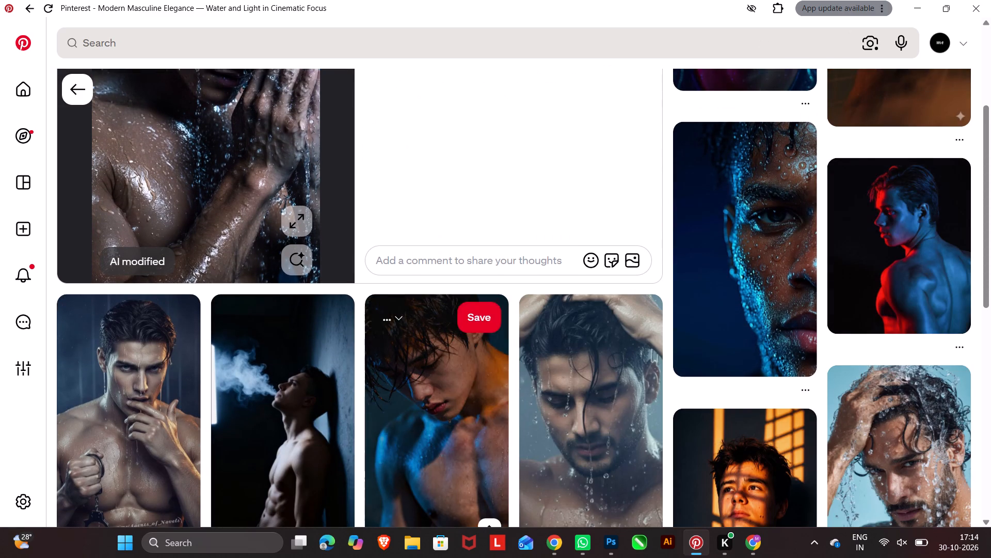
scroll(530, 199, "up", 3)
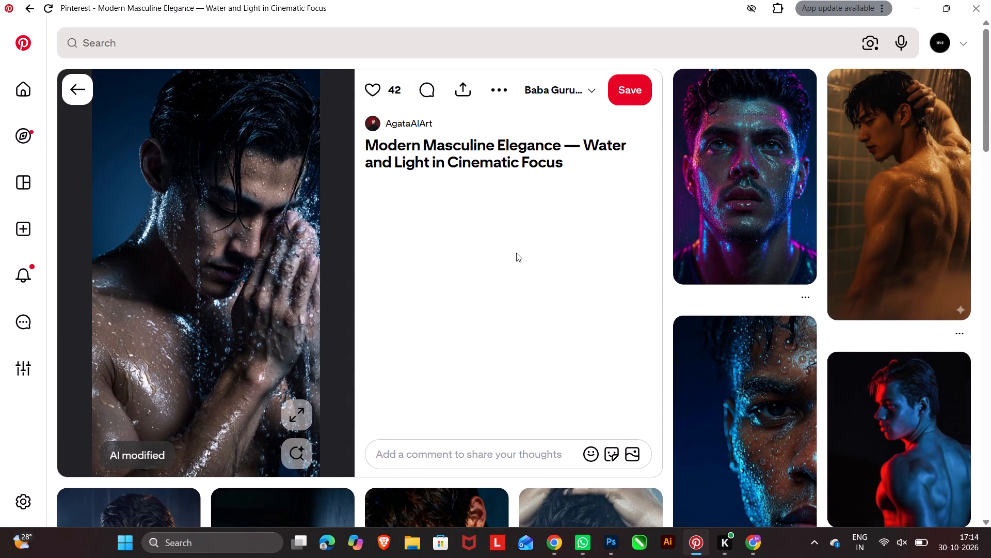
left_click(740, 207)
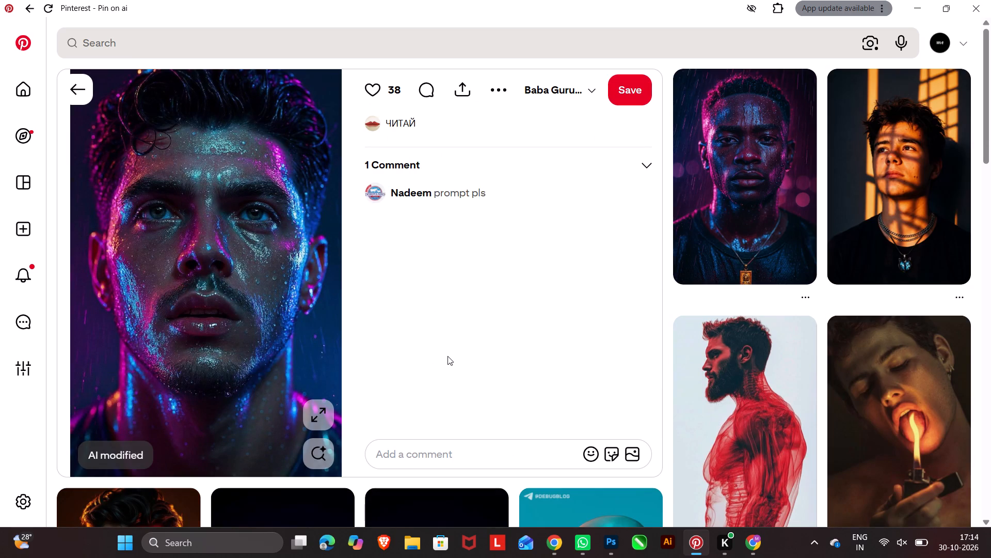
scroll(460, 336, "down", 3)
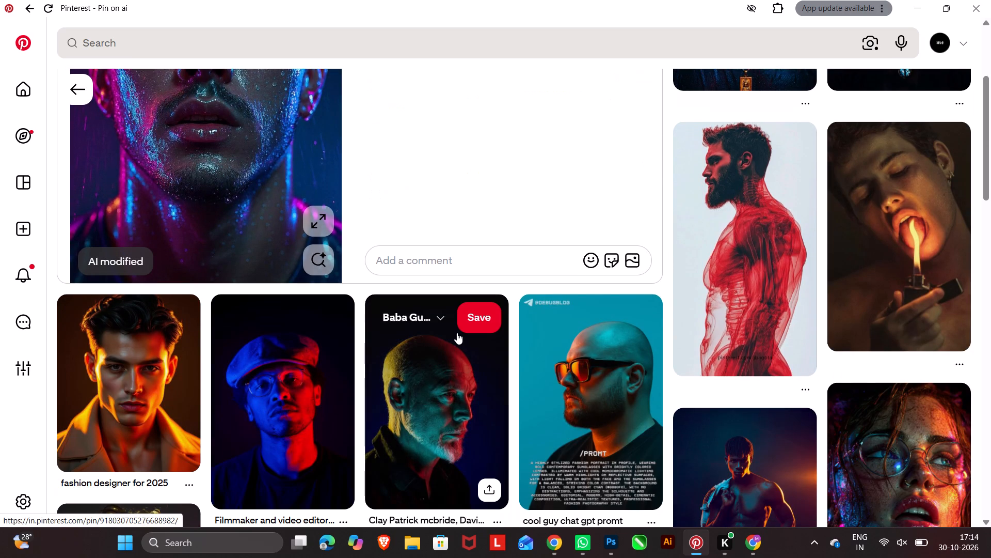
scroll(457, 333, "up", 1)
scroll(457, 333, "down", 7)
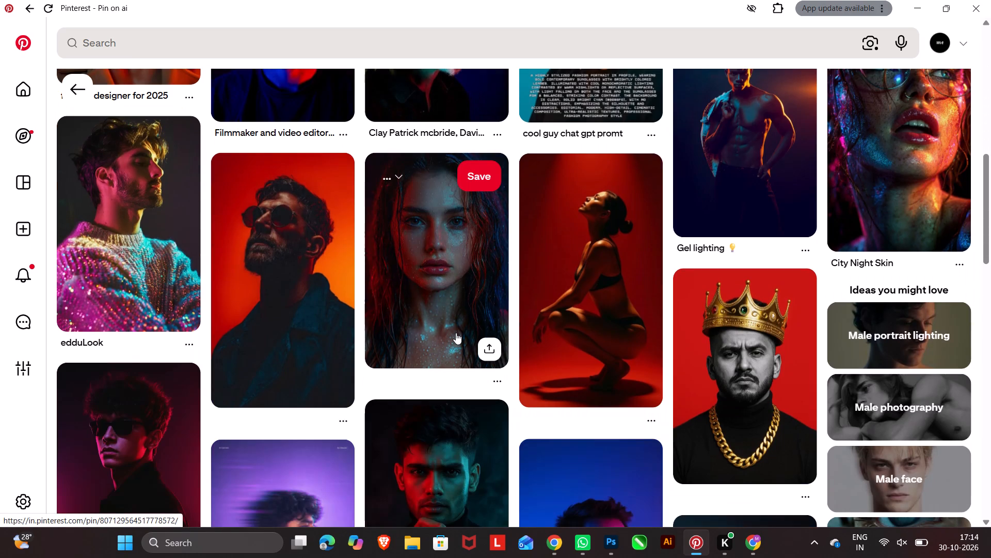
Open the pin of the wet-haired woman lit in red and blue and copy its image.
left_click(423, 277)
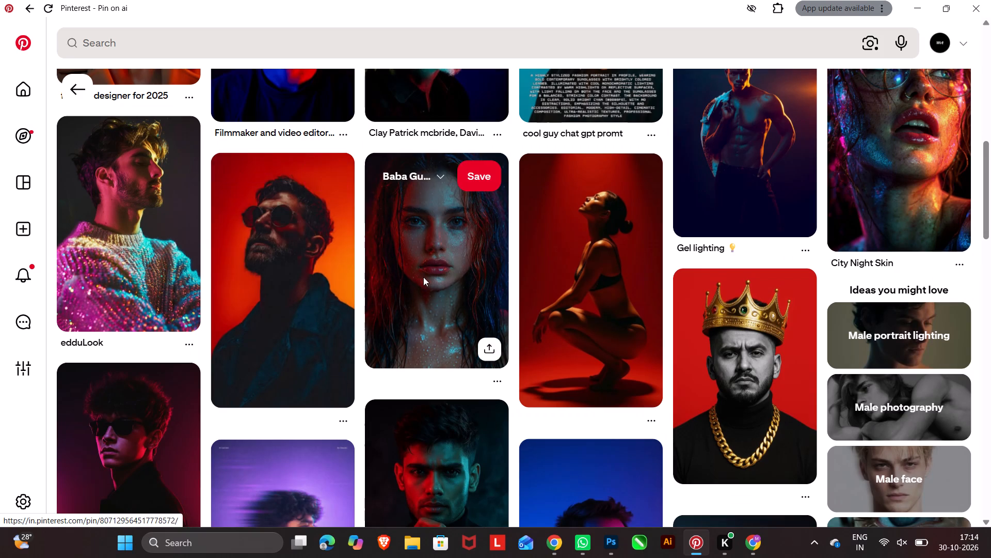
right_click(277, 246)
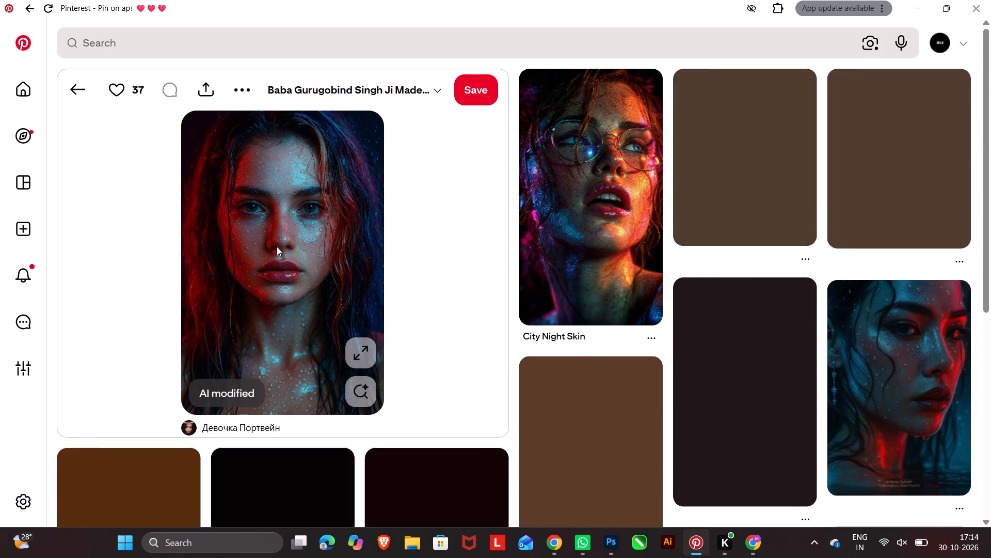
left_click(322, 301)
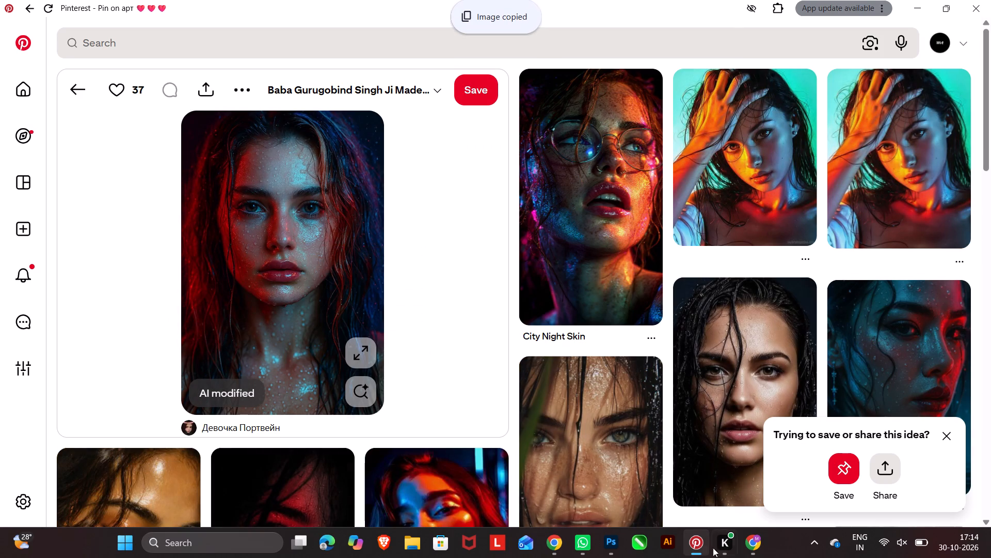
Switch to Photoshop, paste the copied portrait into the document and align it to the canvas's top-left corner.
left_click(608, 542)
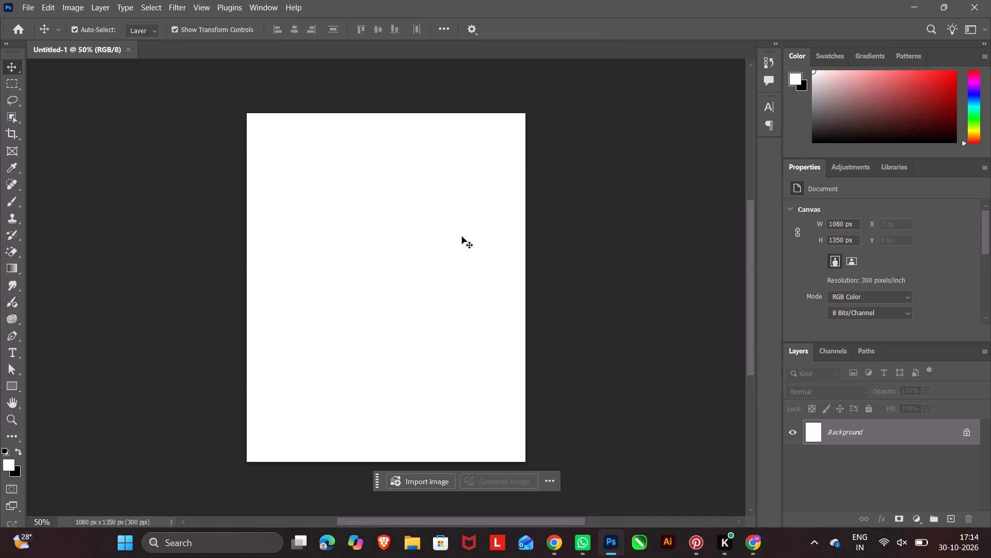
left_click(462, 237)
key("ctrl+v")
left_click_drag(394, 282, 346, 253)
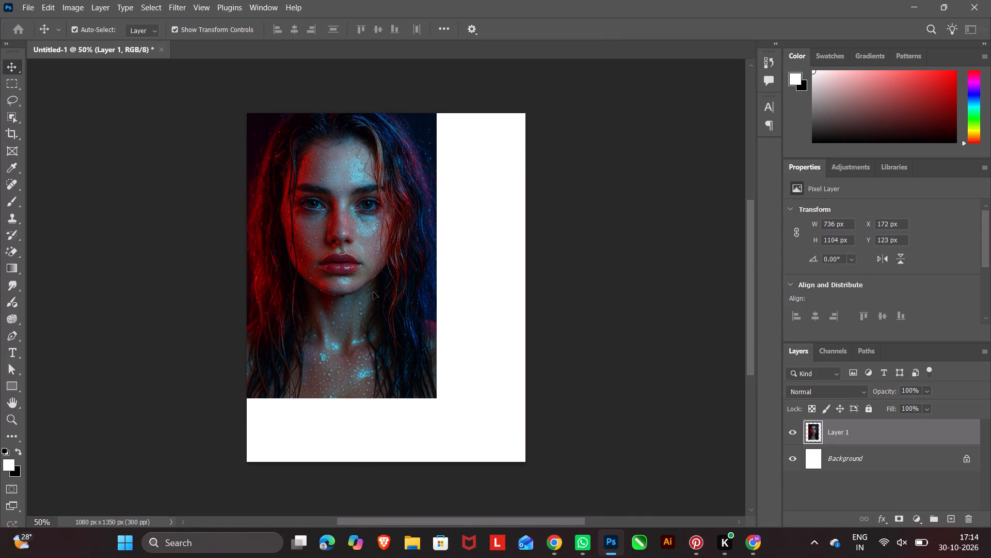
Enlarge the portrait layer from the canvas's top-left corner to 1080 px wide by 1643 px high, covering the whole canvas.
left_click_drag(436, 399, 445, 403)
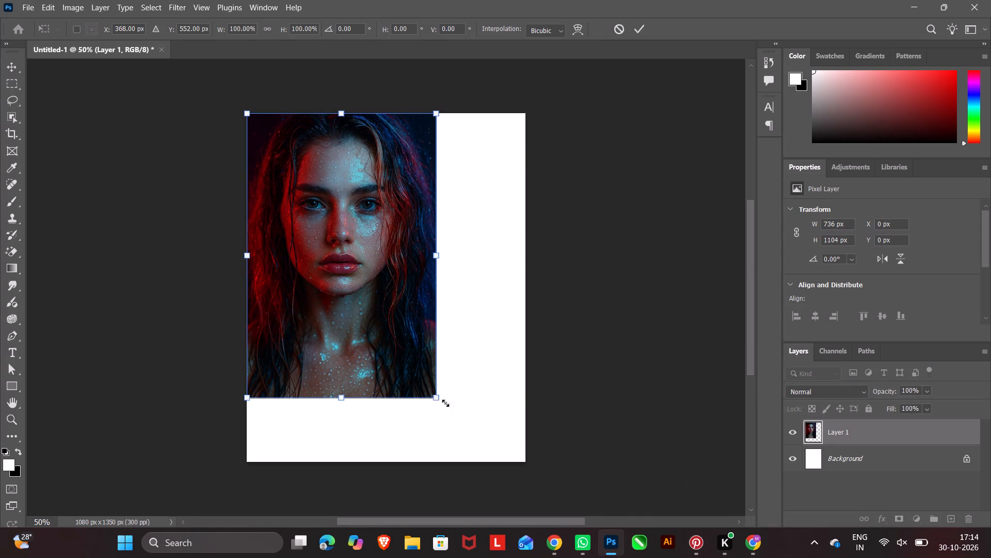
left_click_drag(445, 403, 526, 419)
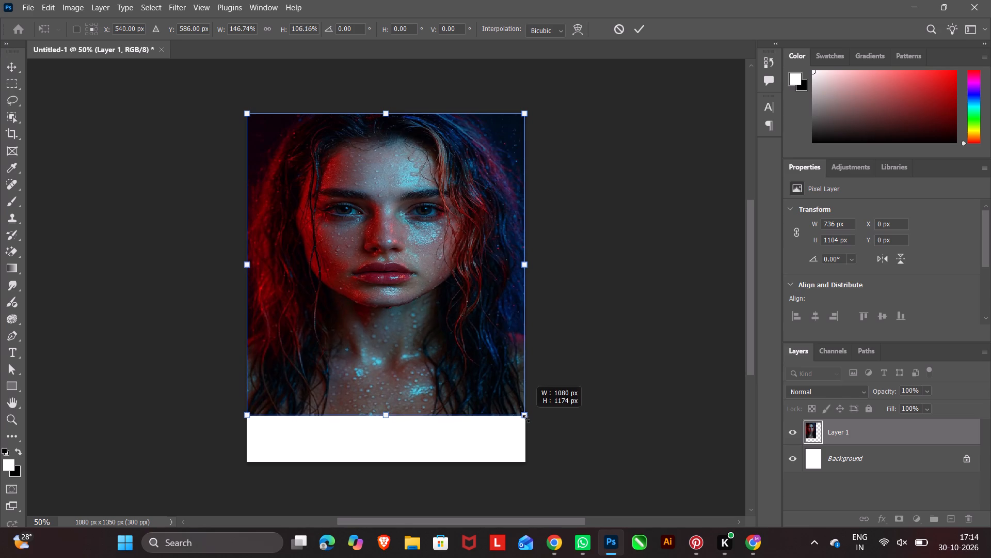
left_click_drag(526, 419, 527, 477)
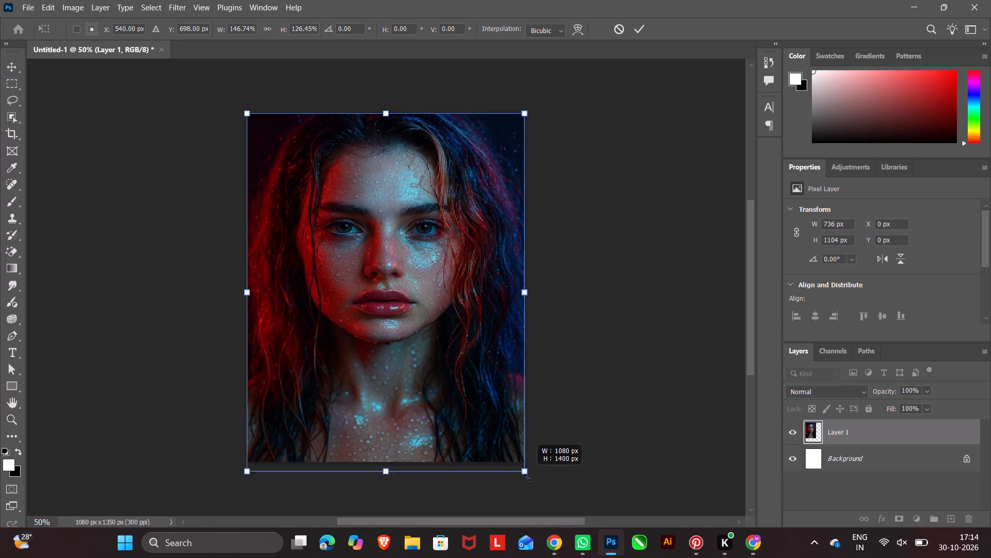
left_click_drag(527, 477, 533, 434)
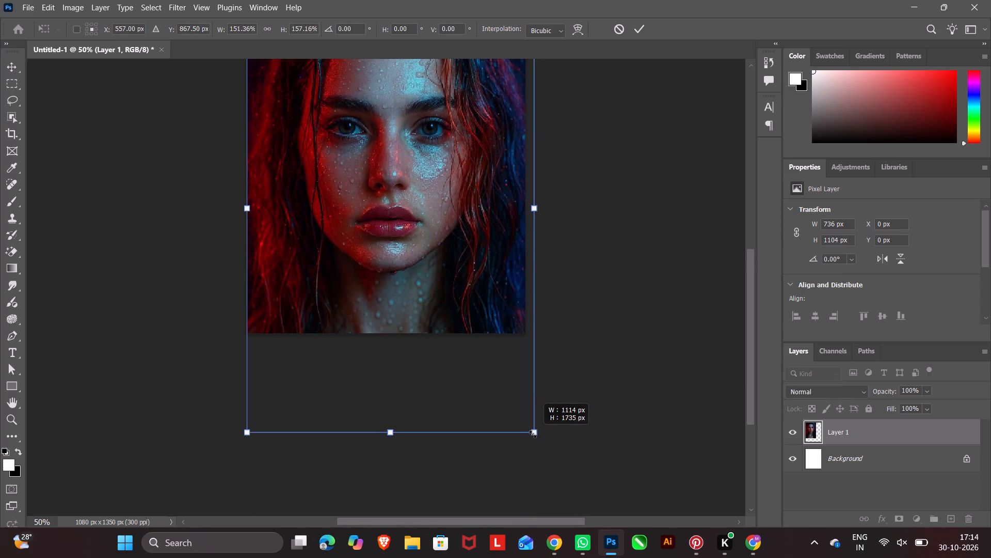
left_click_drag(533, 434, 524, 410)
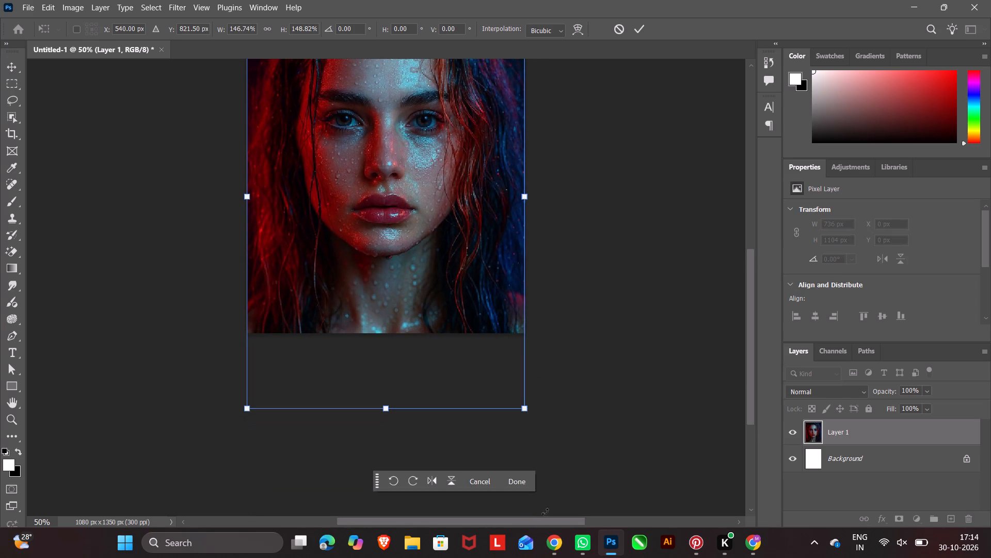
left_click(528, 484)
scroll(584, 368, "up", 13)
left_click(614, 350)
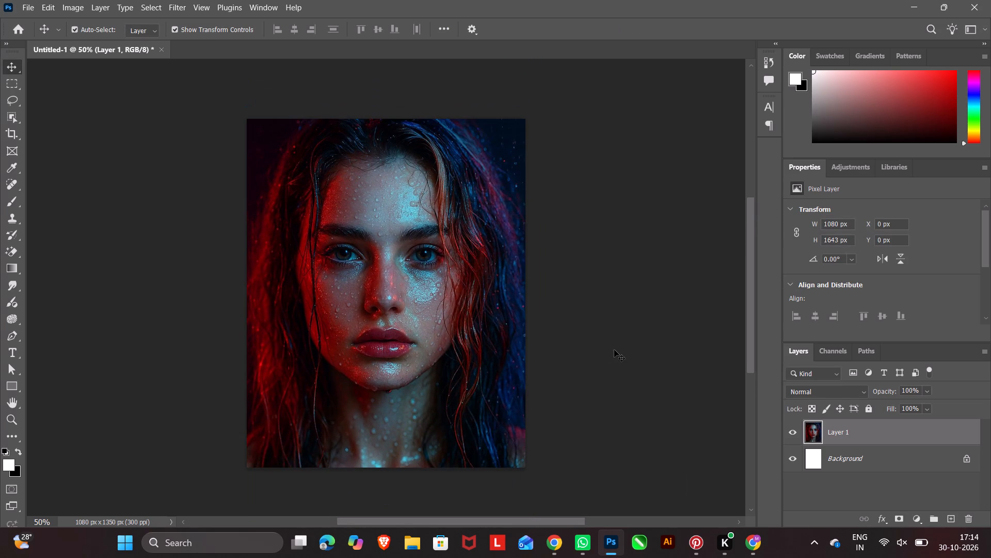
Duplicate the resized portrait layer.
left_click(418, 293)
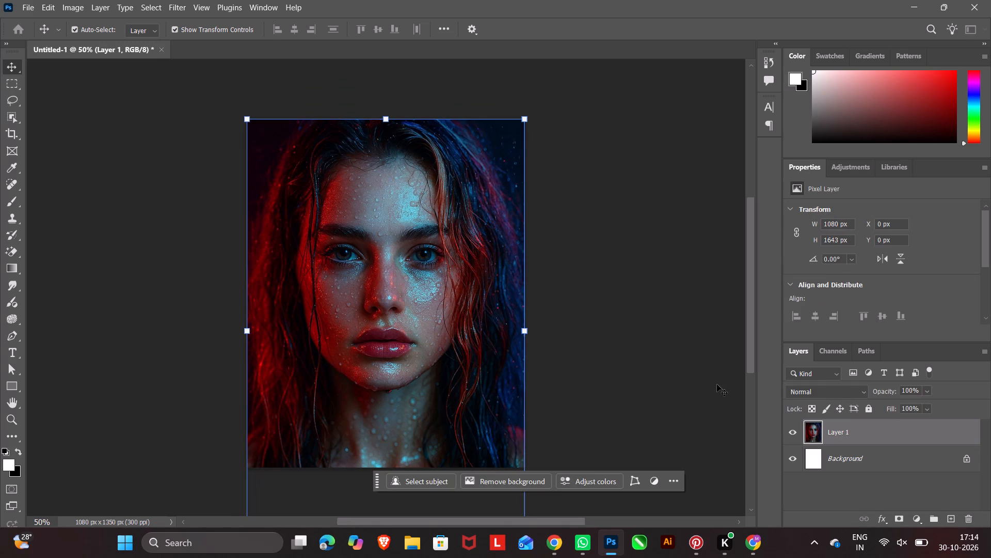
key("ctrl+j")
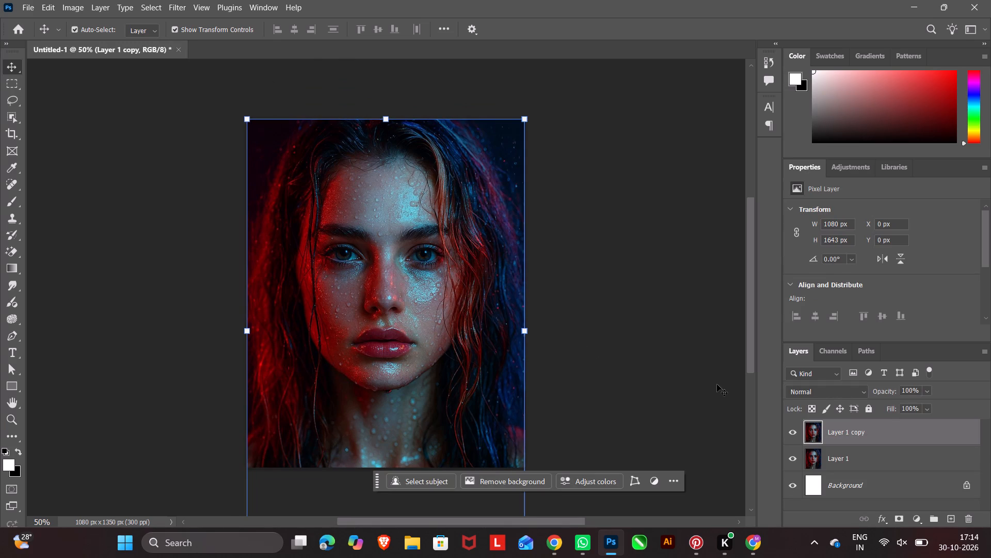
Apply a Gaussian Blur with a radius of 18 pixels to the duplicated portrait layer.
left_click(173, 7)
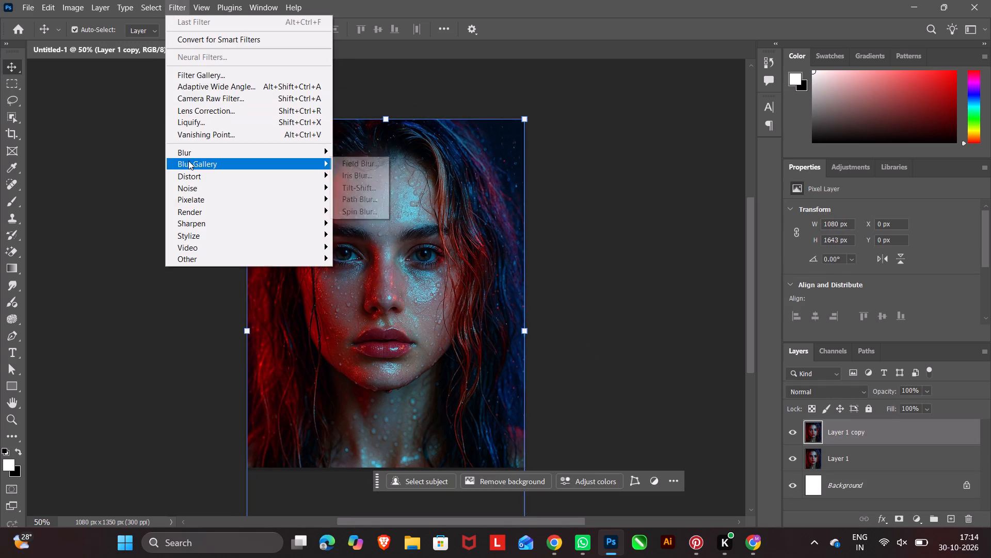
left_click(191, 156)
left_click(246, 153)
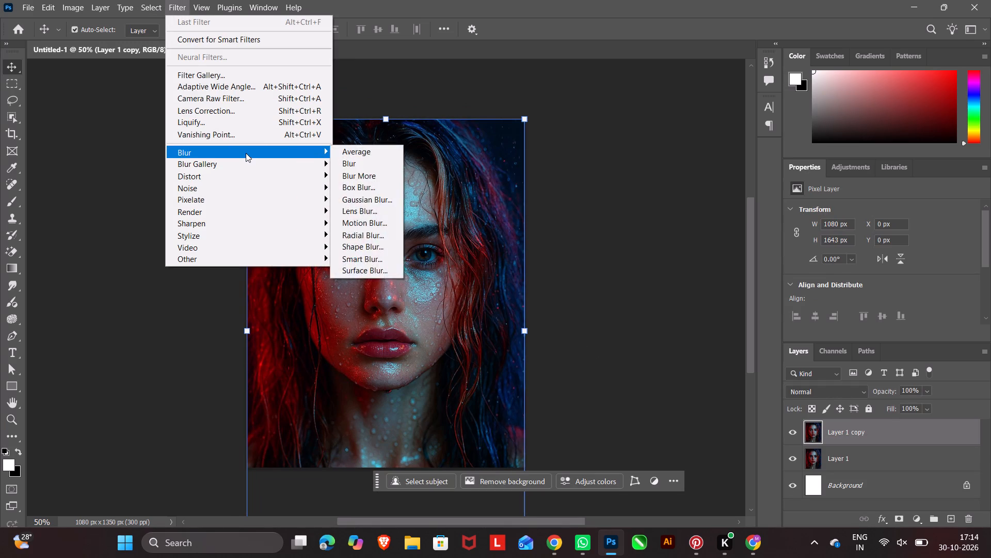
left_click(285, 157)
left_click(353, 203)
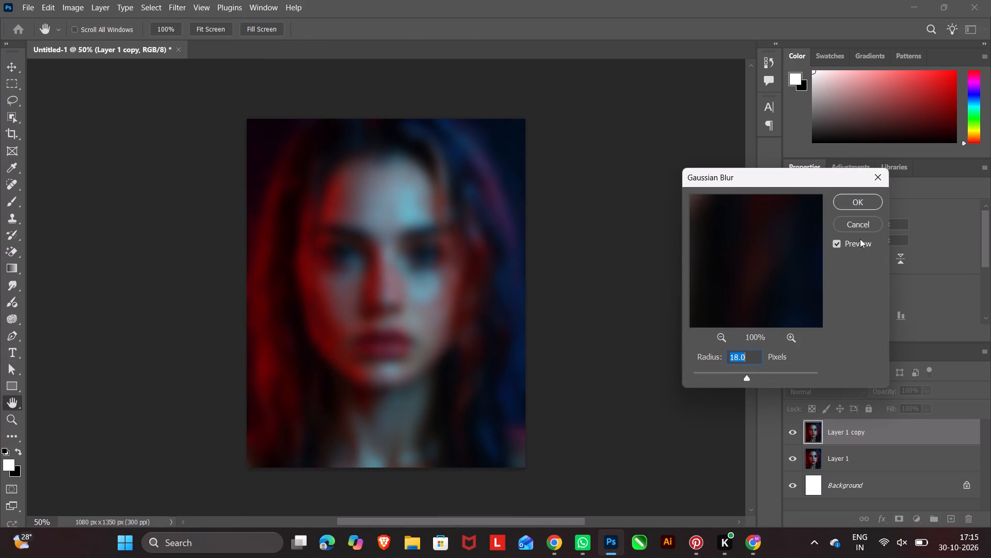
left_click(860, 199)
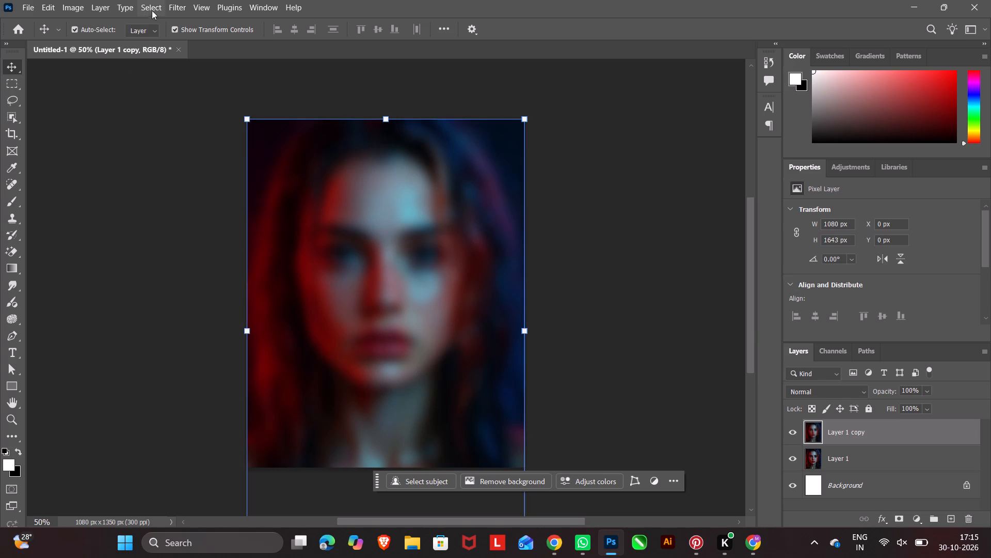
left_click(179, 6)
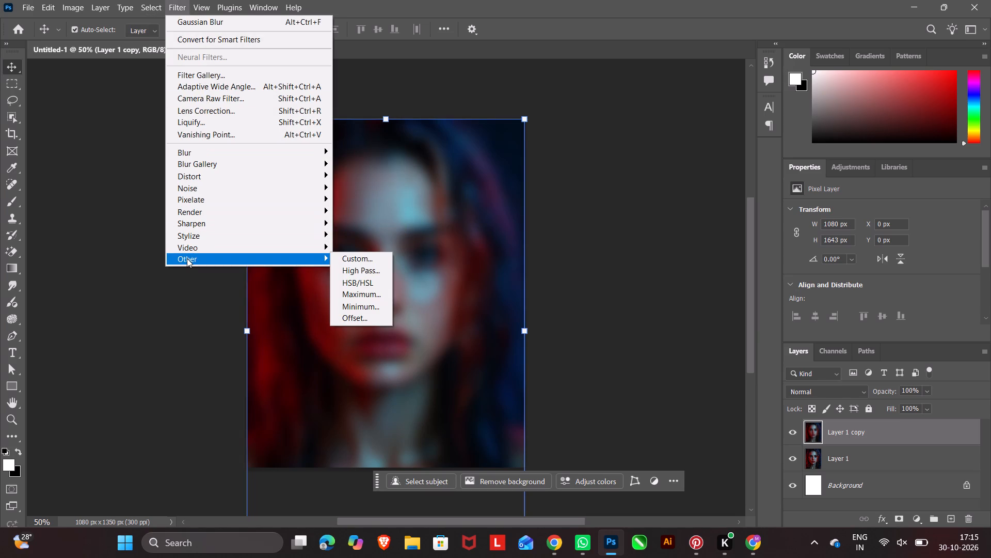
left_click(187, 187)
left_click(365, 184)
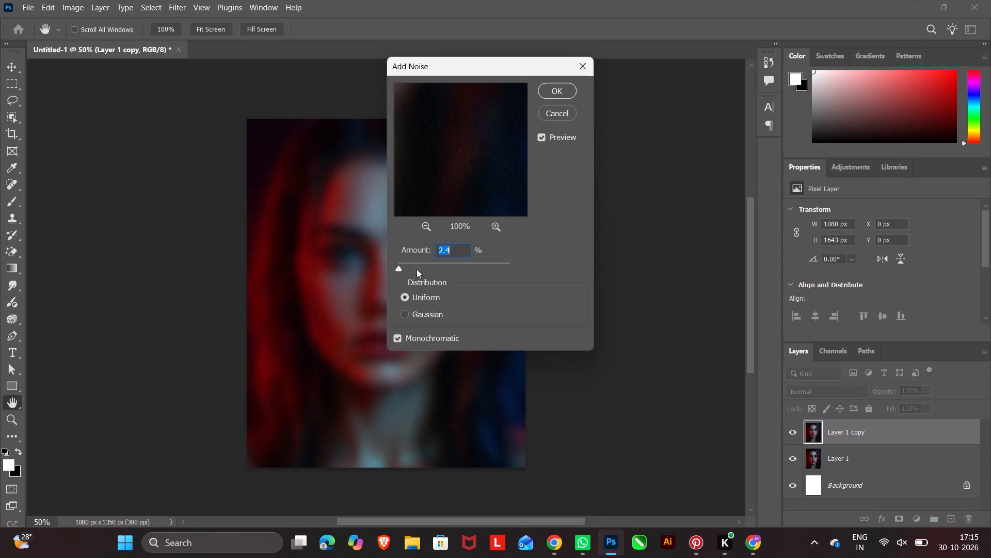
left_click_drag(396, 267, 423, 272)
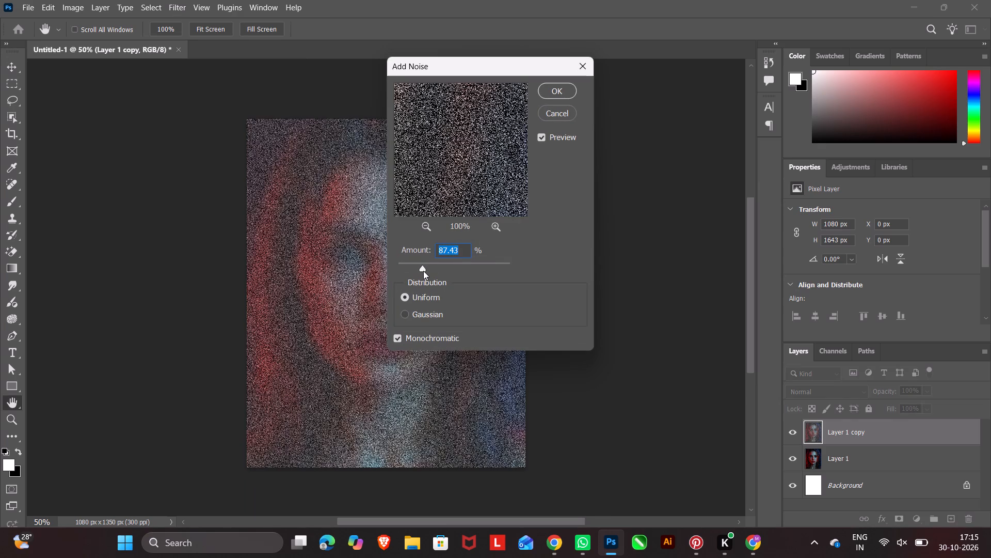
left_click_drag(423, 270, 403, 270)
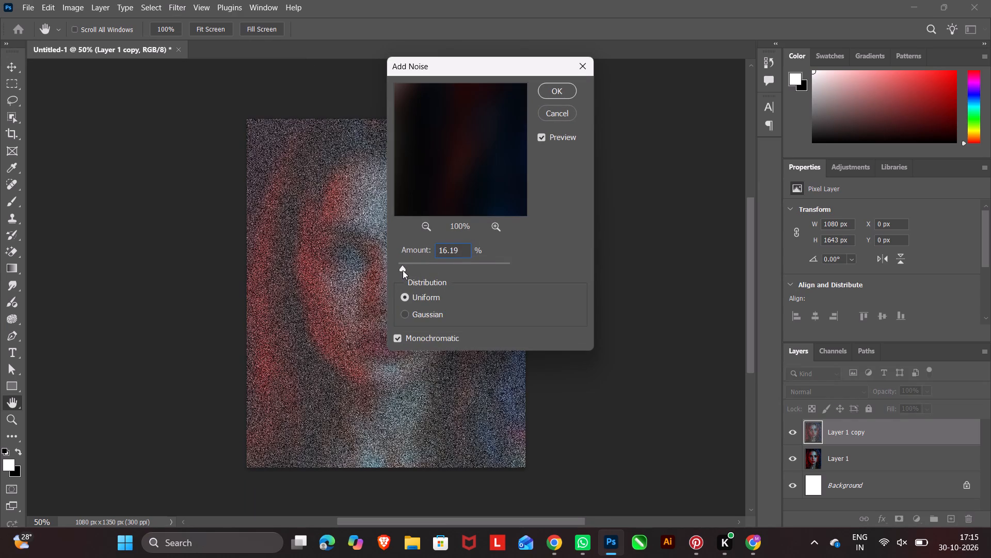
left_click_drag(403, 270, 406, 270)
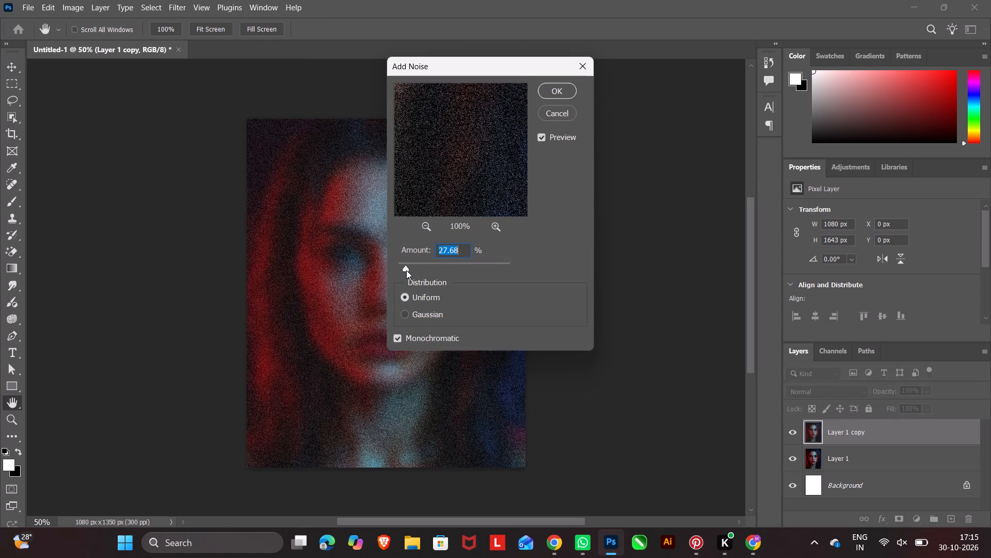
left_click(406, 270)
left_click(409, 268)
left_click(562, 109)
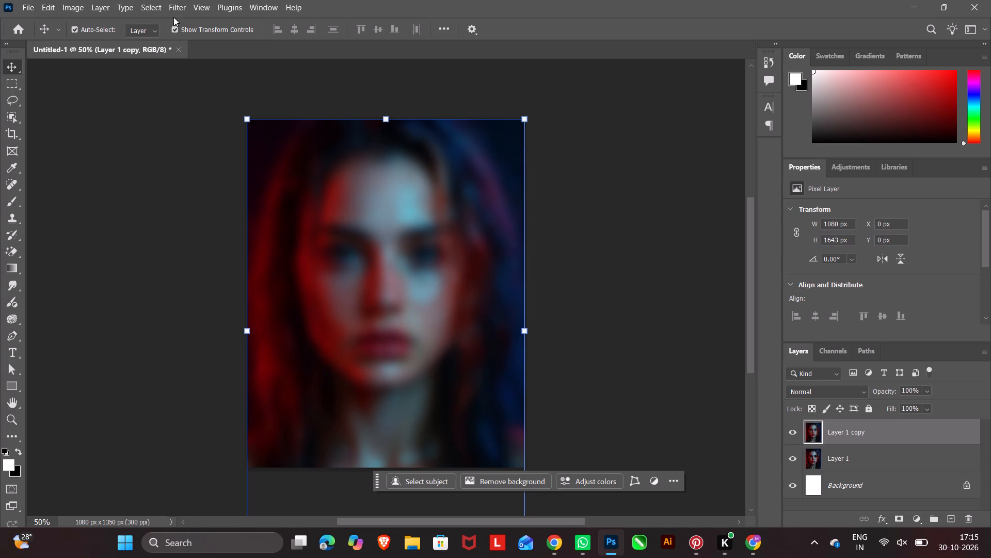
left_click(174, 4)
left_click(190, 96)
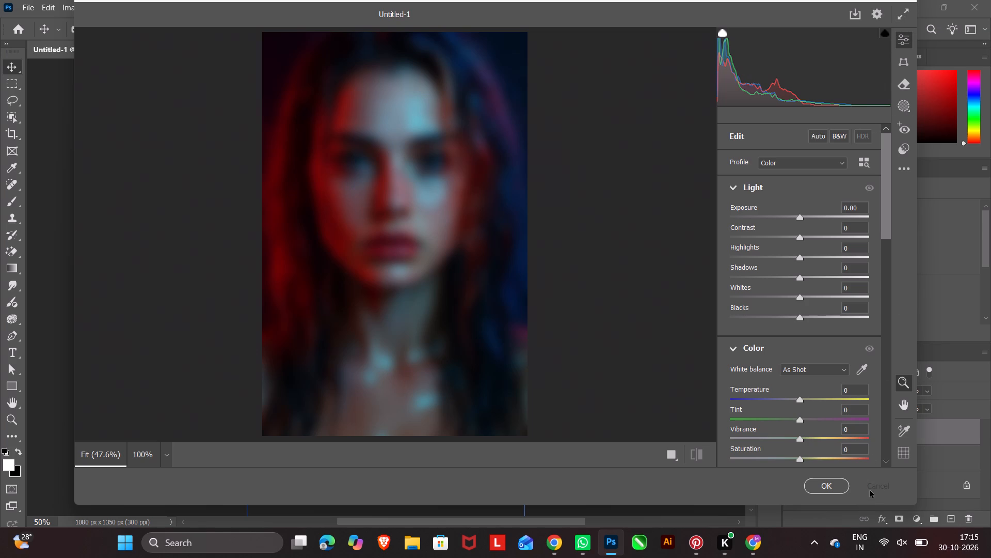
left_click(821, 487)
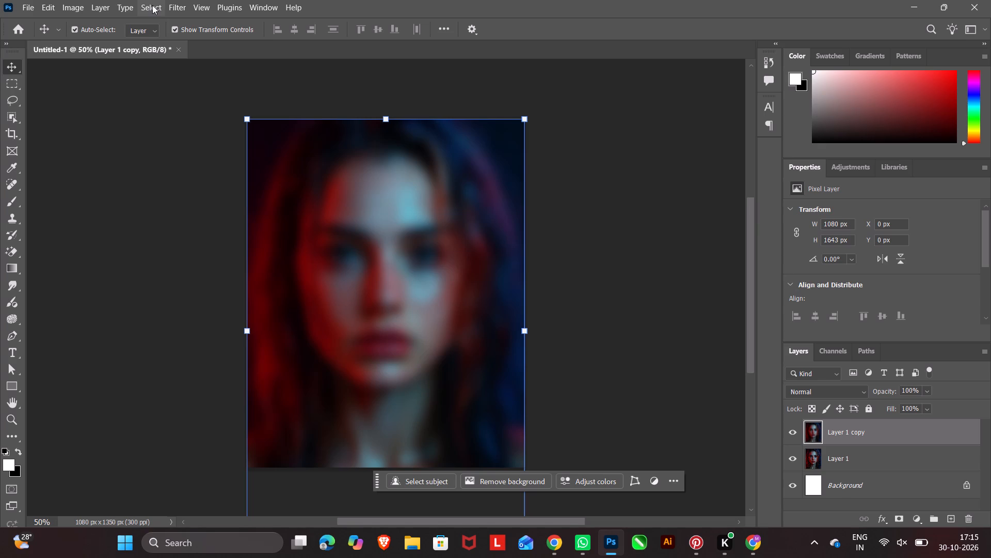
Open the Filter Gallery on the blurred copy, preview the Diffuse Glow and Glass distortions, and choose Ocean Ripple.
left_click(177, 6)
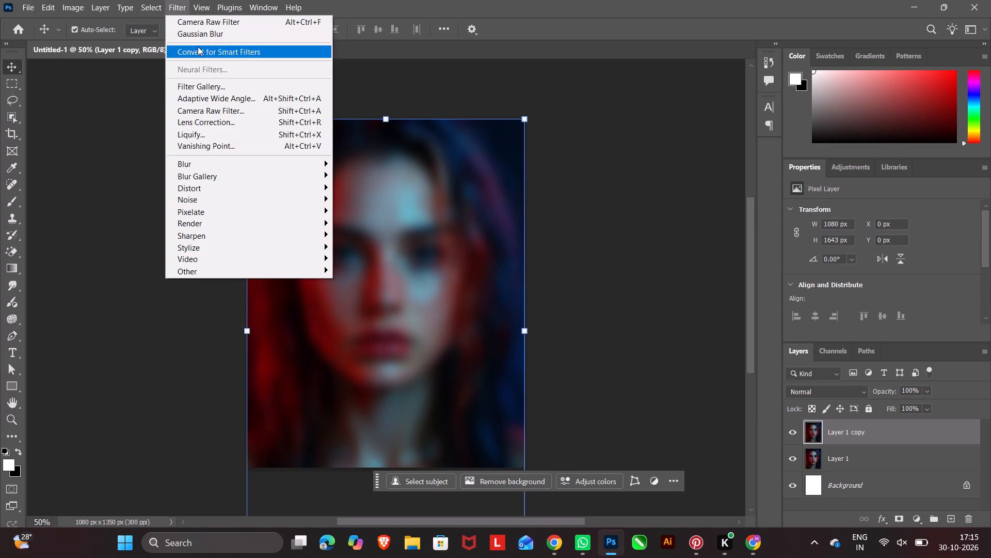
left_click(214, 85)
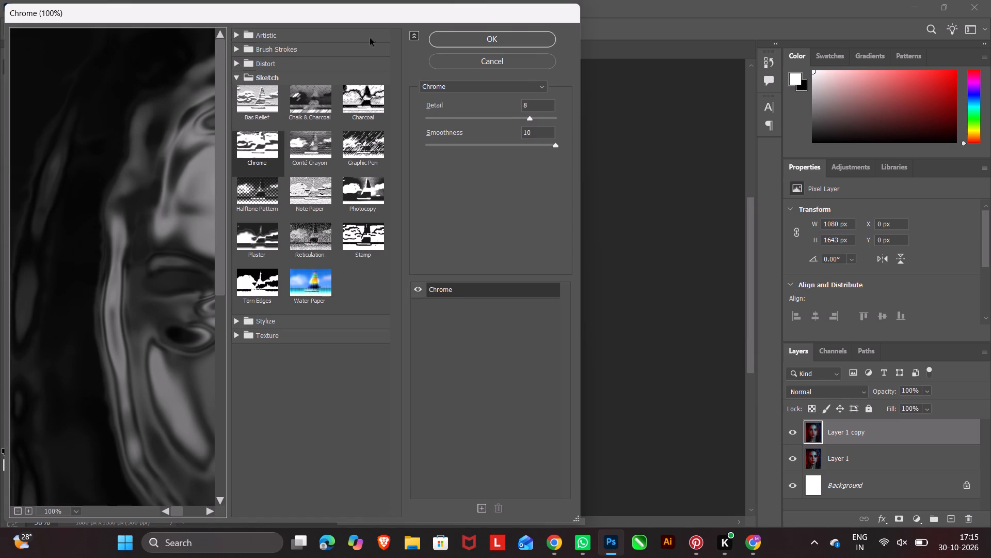
left_click_drag(582, 53, 839, 55)
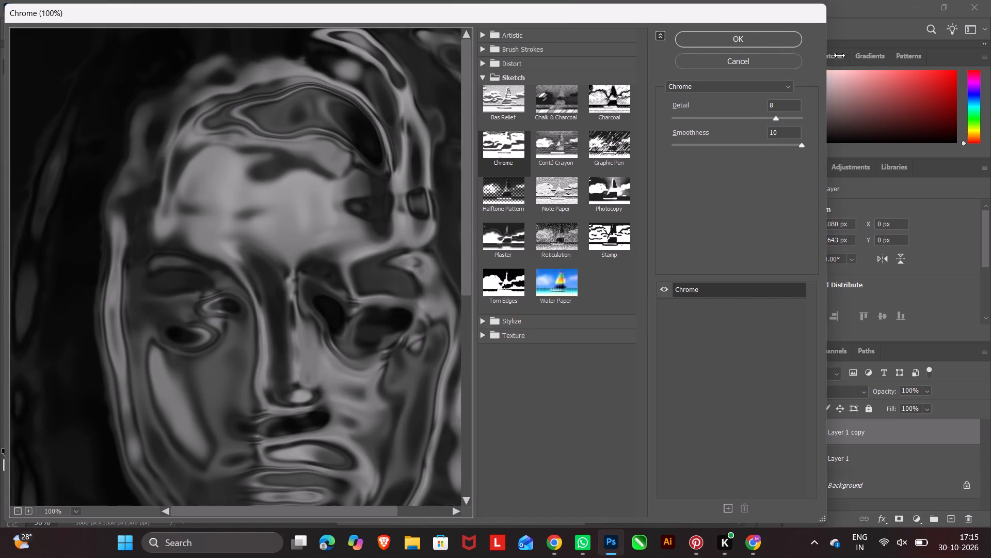
left_click_drag(839, 55, 929, 63)
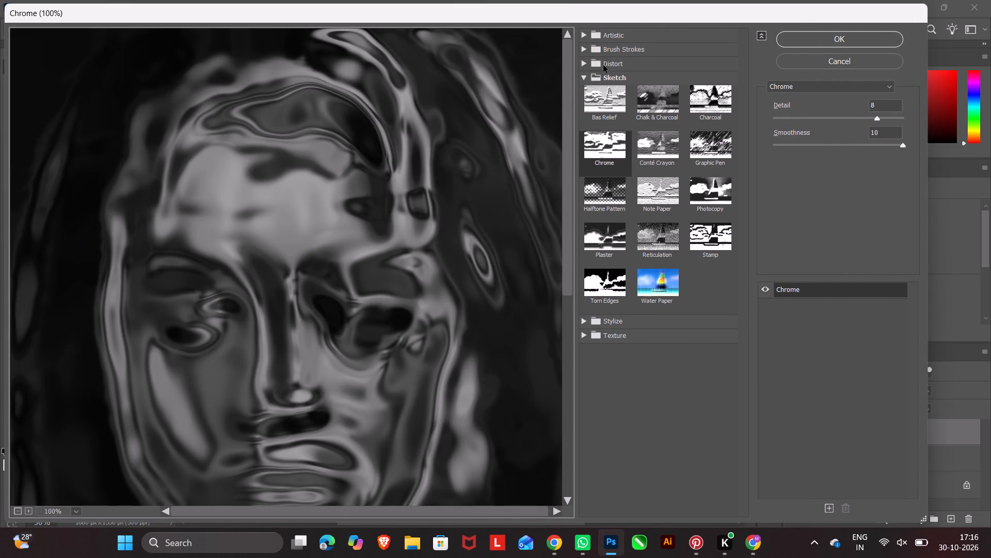
left_click(584, 77)
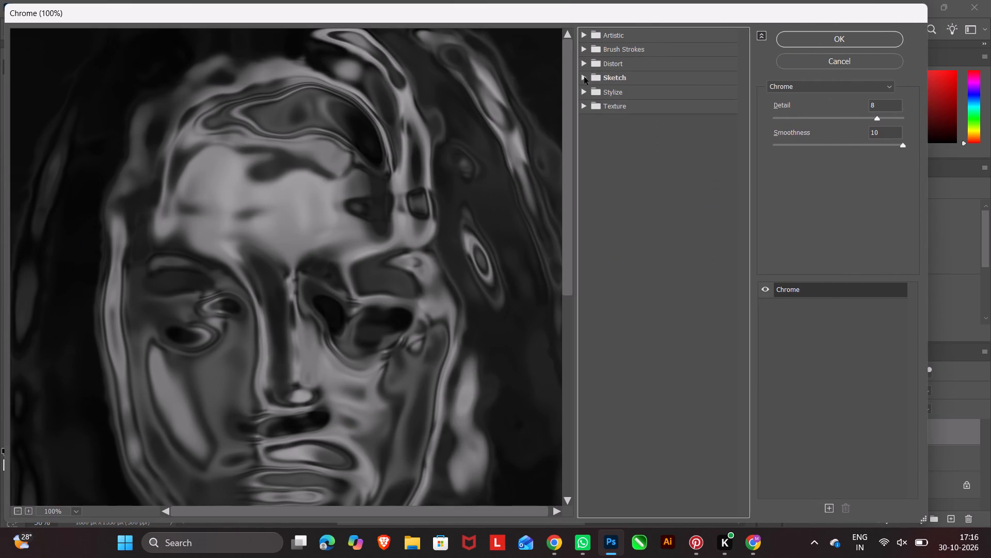
left_click(625, 64)
left_click(610, 92)
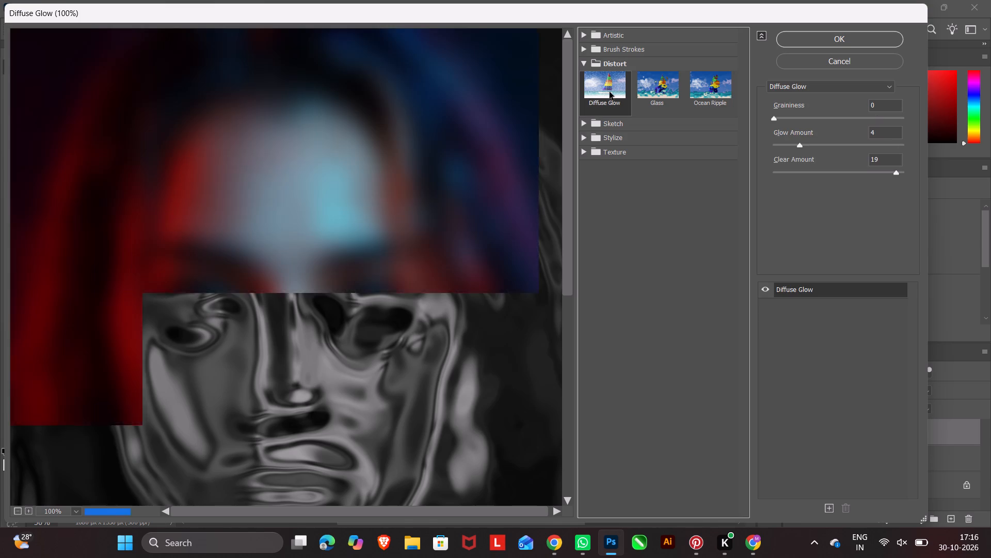
left_click(651, 92)
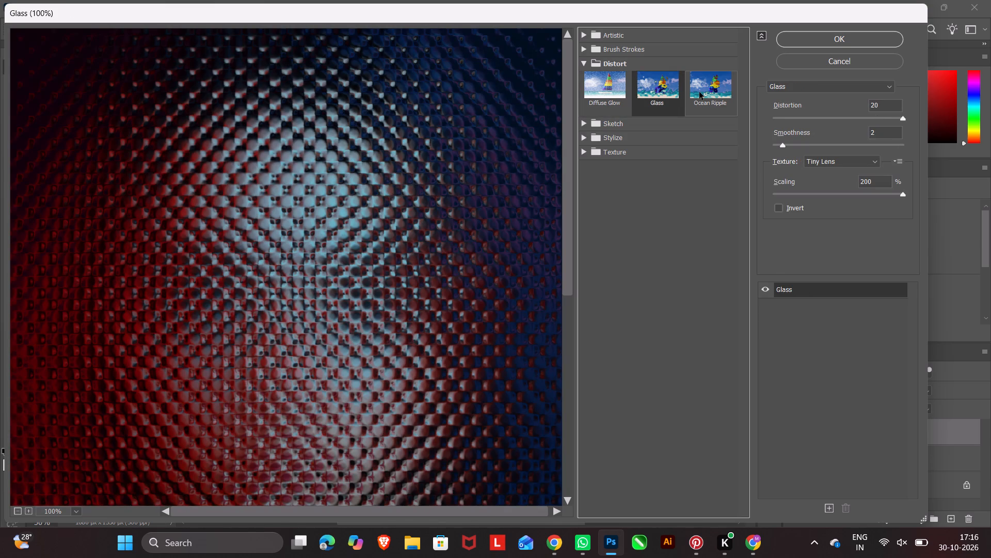
left_click(701, 91)
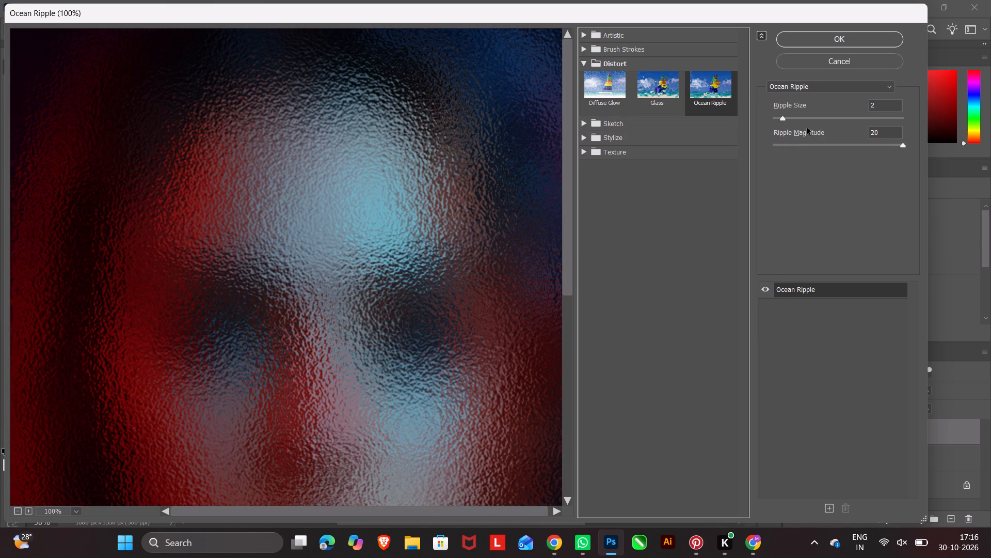
Apply Ocean Ripple to the blurred portrait copy with ripple size 6 and ripple magnitude 20.
left_click_drag(783, 119, 843, 118)
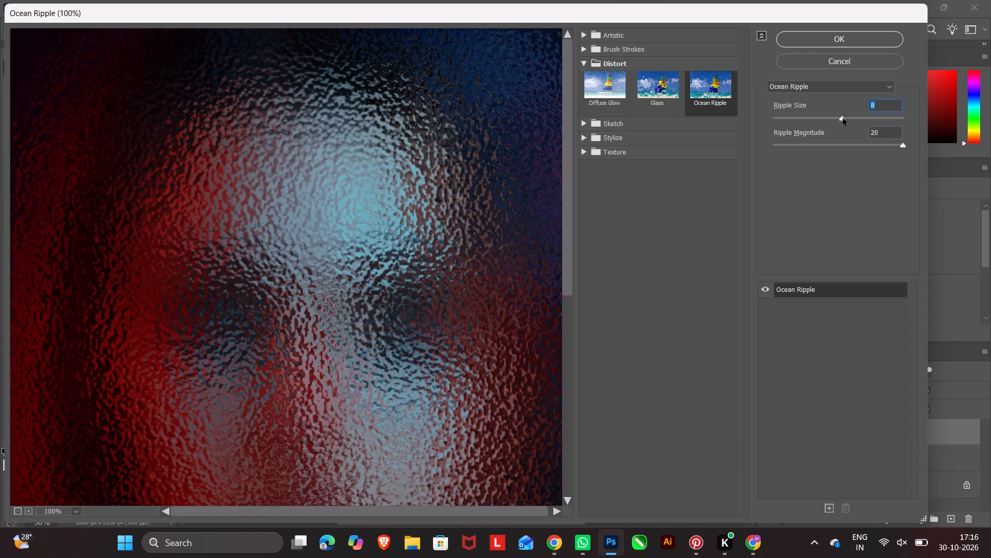
left_click_drag(843, 118, 810, 120)
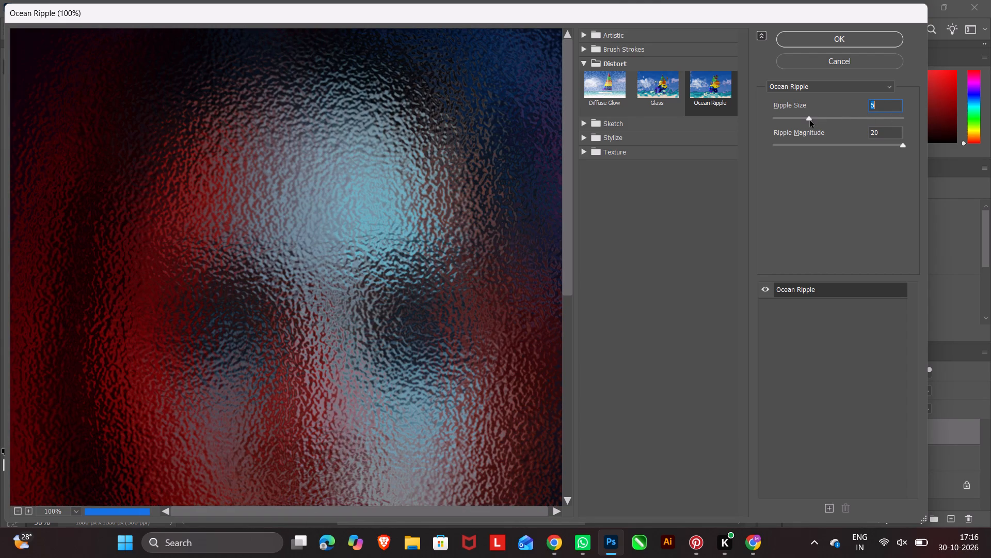
left_click_drag(810, 120, 817, 120)
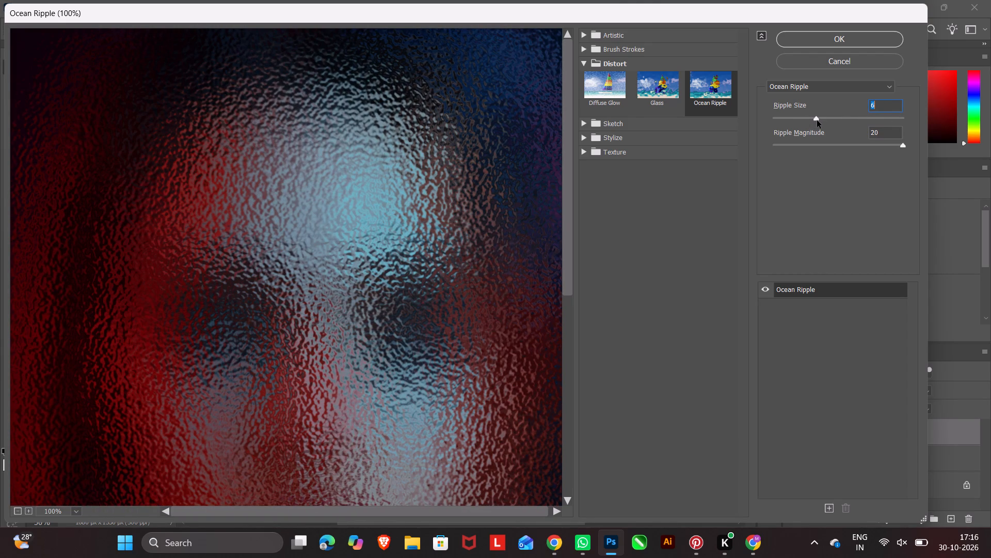
left_click_drag(817, 120, 820, 120)
left_click_drag(904, 144, 809, 178)
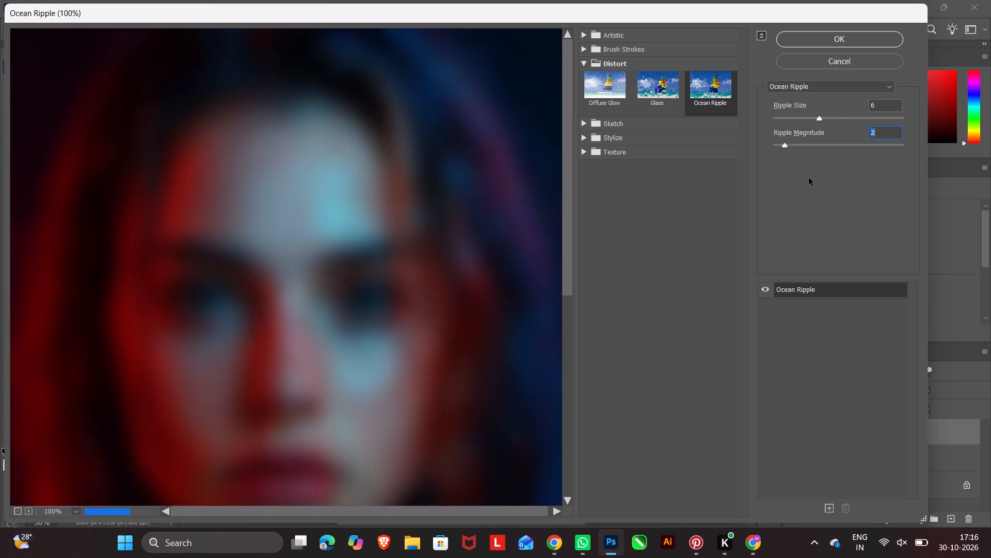
left_click_drag(809, 178, 710, 169)
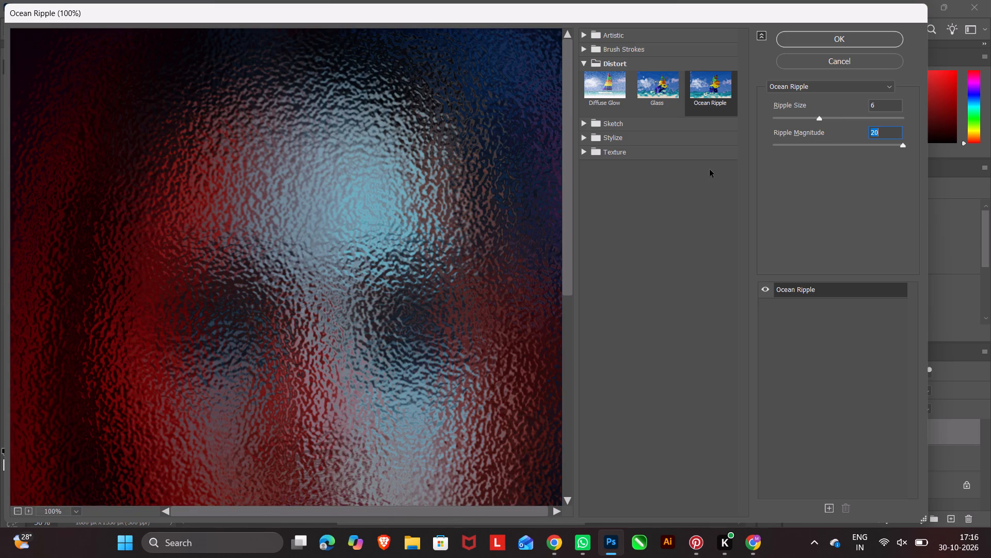
left_click_drag(710, 169, 934, 154)
left_click_drag(934, 154, 935, 154)
left_click(845, 34)
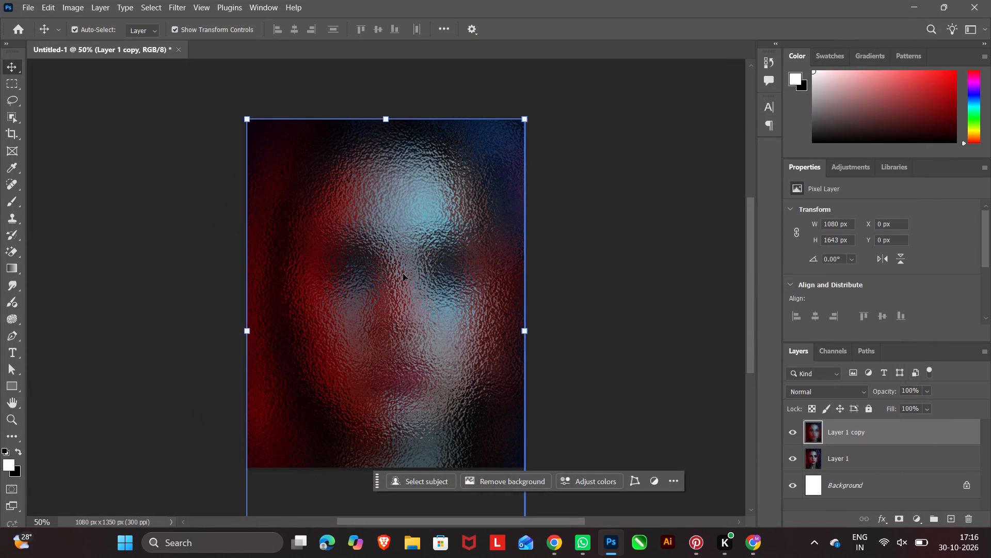
left_click(588, 392)
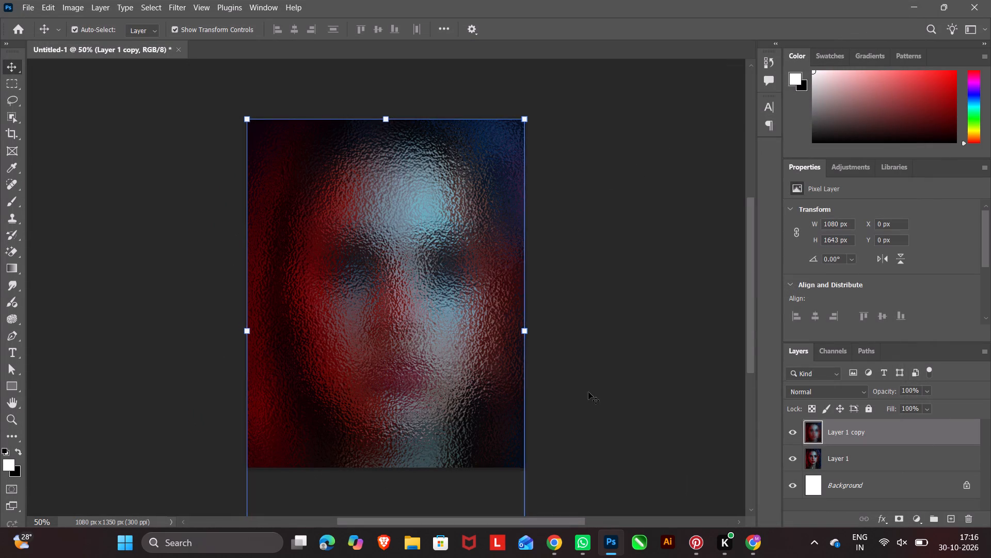
Switch to Pinterest and search for "glass water png".
left_click(696, 548)
left_click(422, 44)
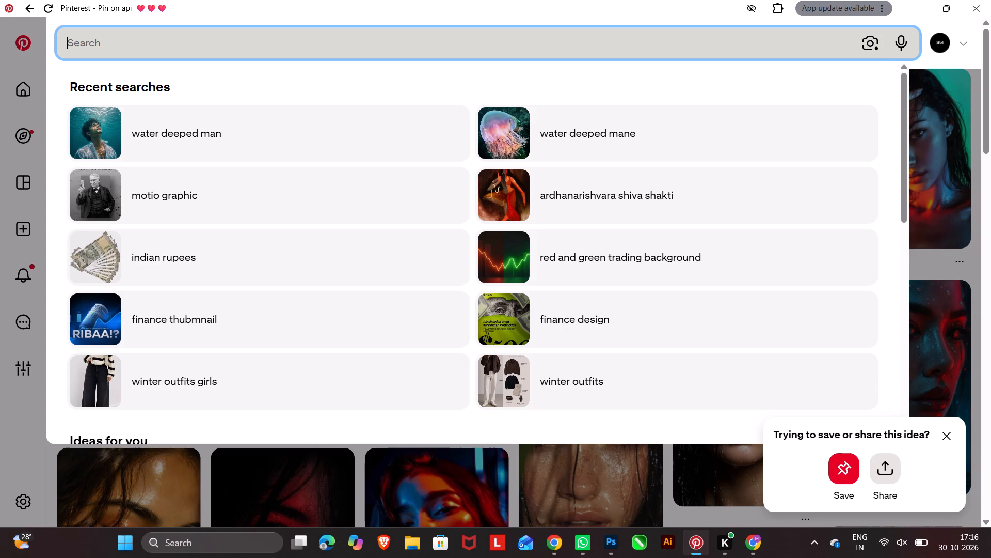
type("glass")
key("space")
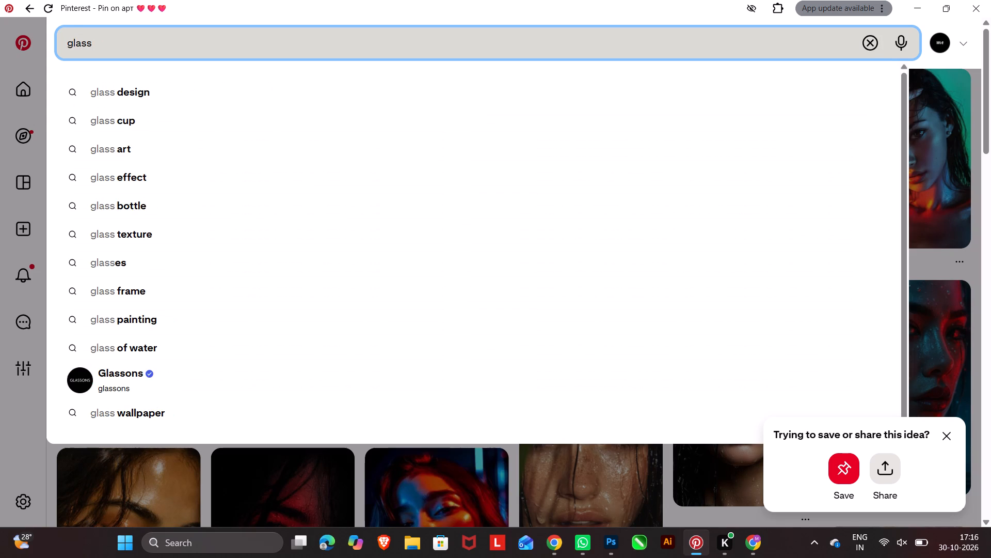
type("wa")
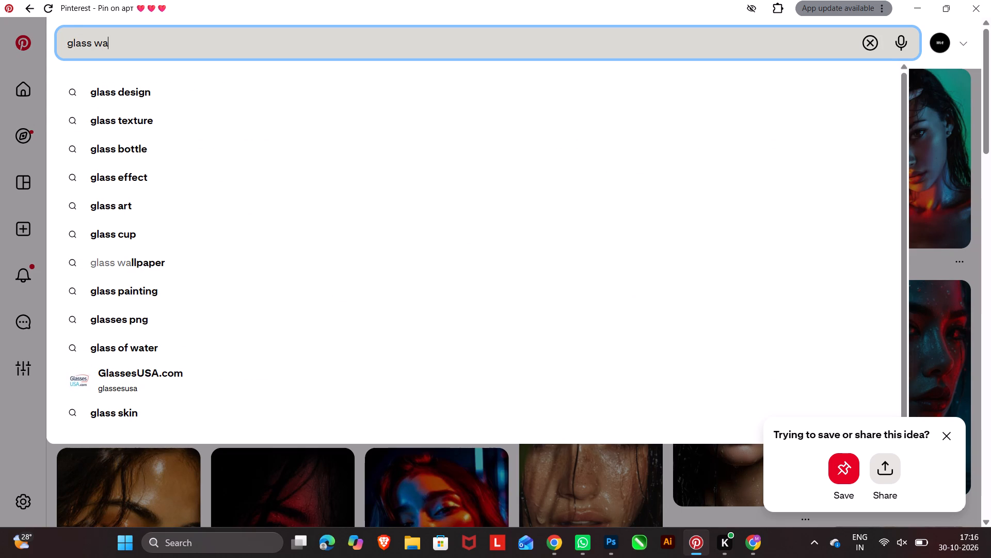
type("ter png")
key("Return")
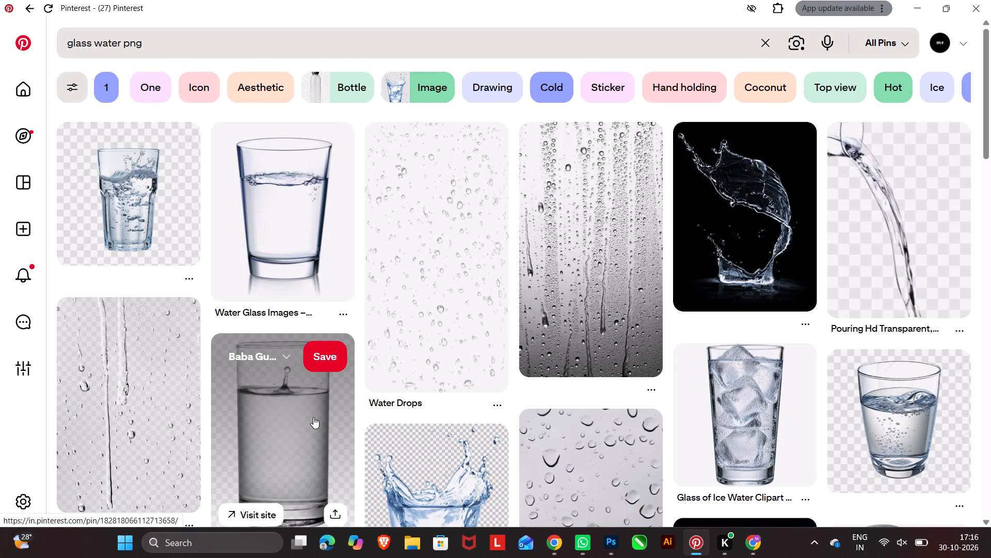
Examine the black-and-white running-droplets pin and the related grey water-streak pin as candidate wet-glass textures, then return to the droplets pin.
left_click(584, 252)
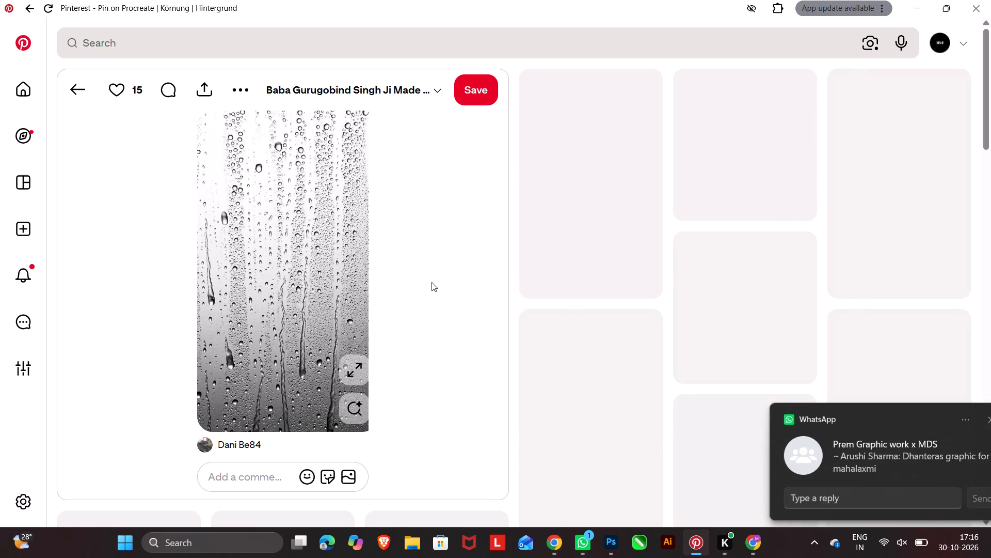
right_click(282, 249)
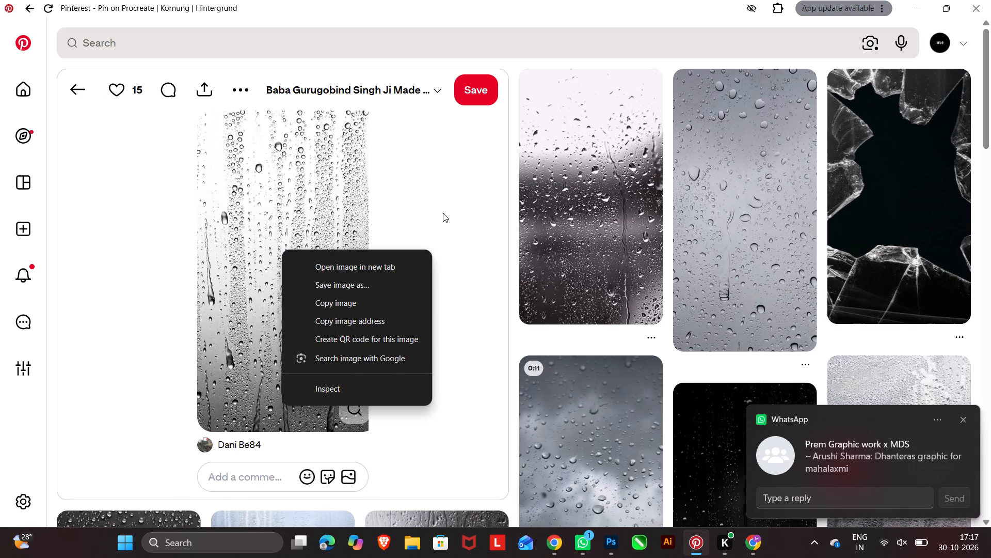
scroll(443, 213, "down", 4)
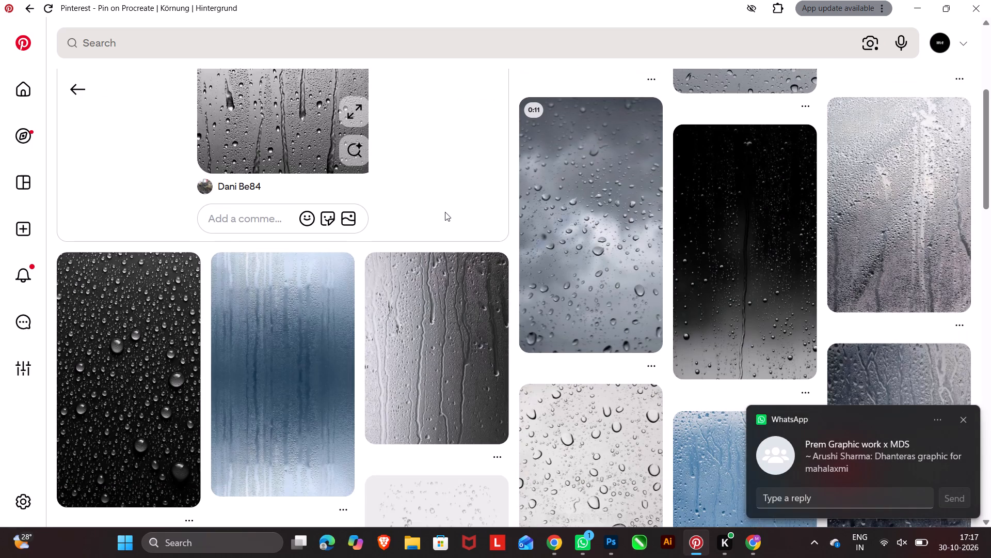
left_click(430, 353)
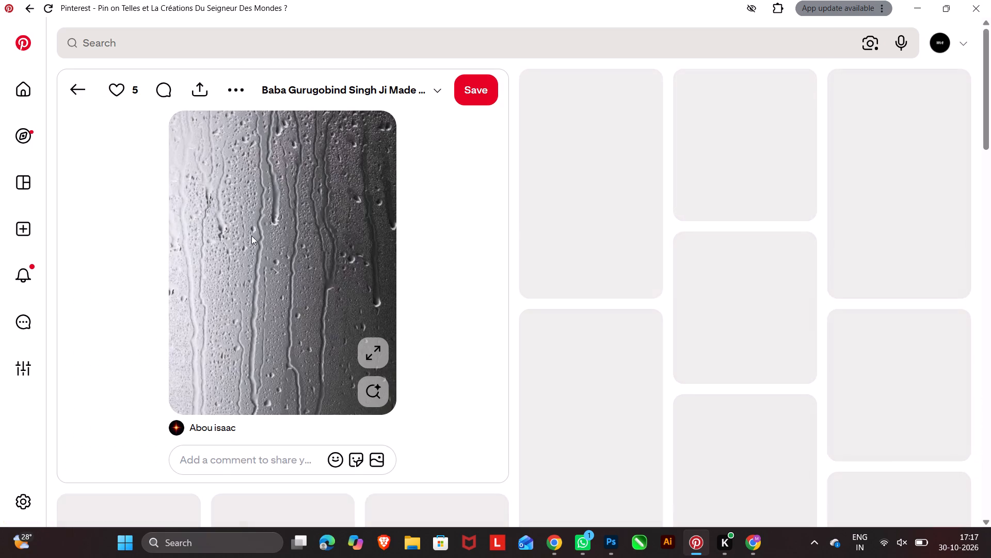
right_click(225, 213)
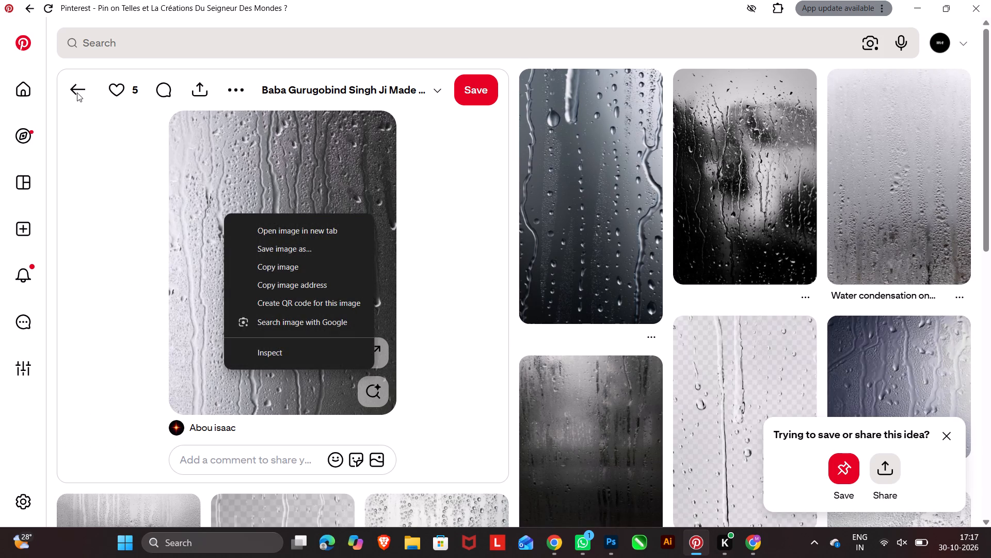
scroll(639, 175, "down", 4)
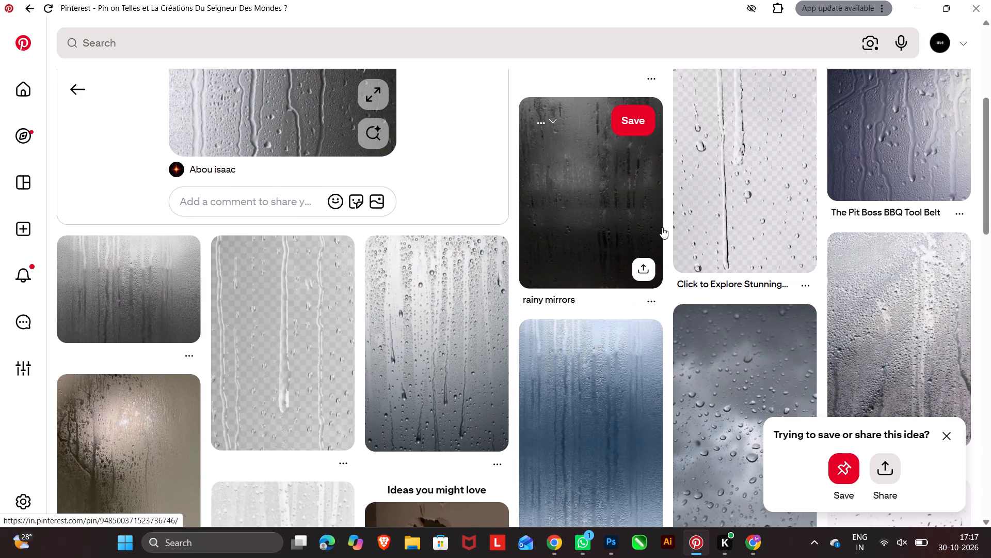
scroll(647, 287, "down", 3)
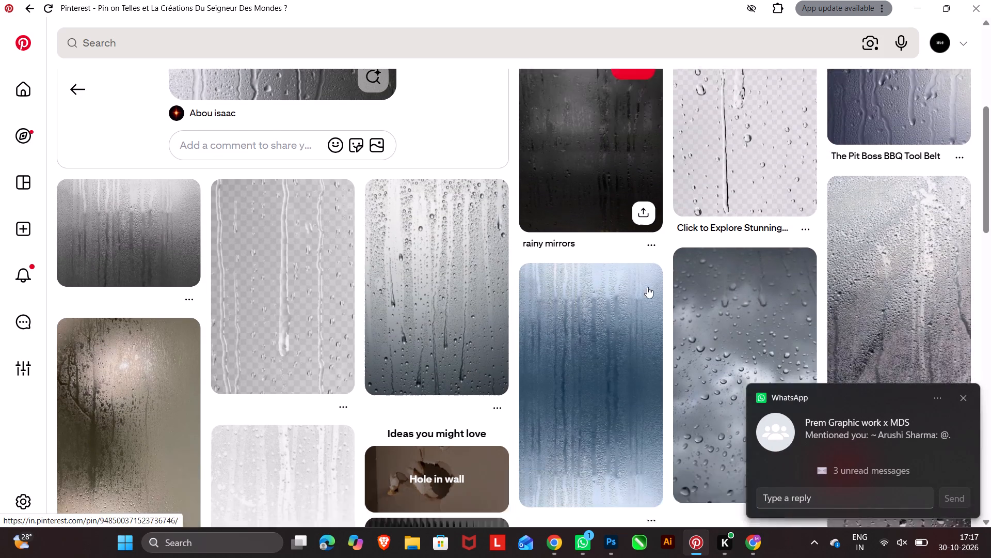
scroll(646, 292, "up", 8)
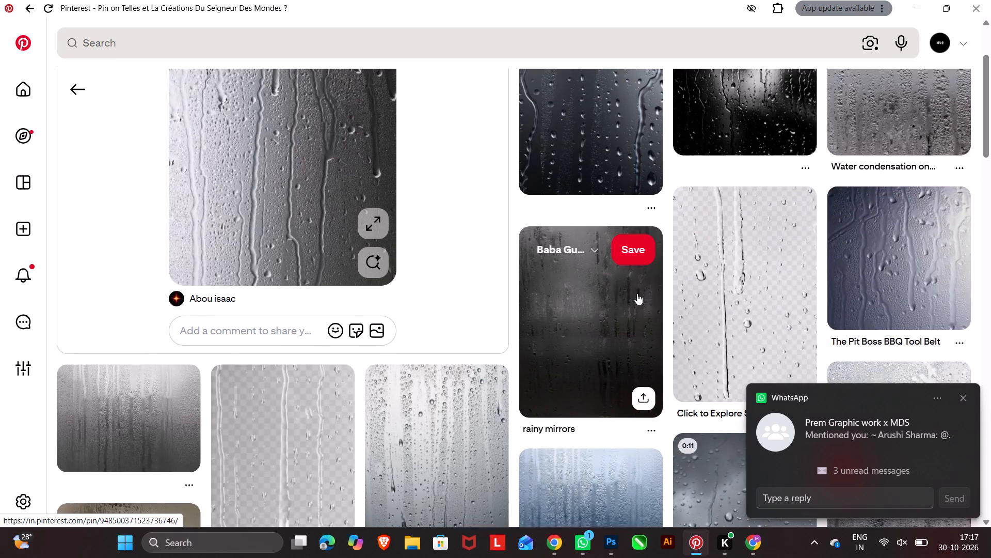
scroll(637, 293, "up", 5)
right_click(226, 182)
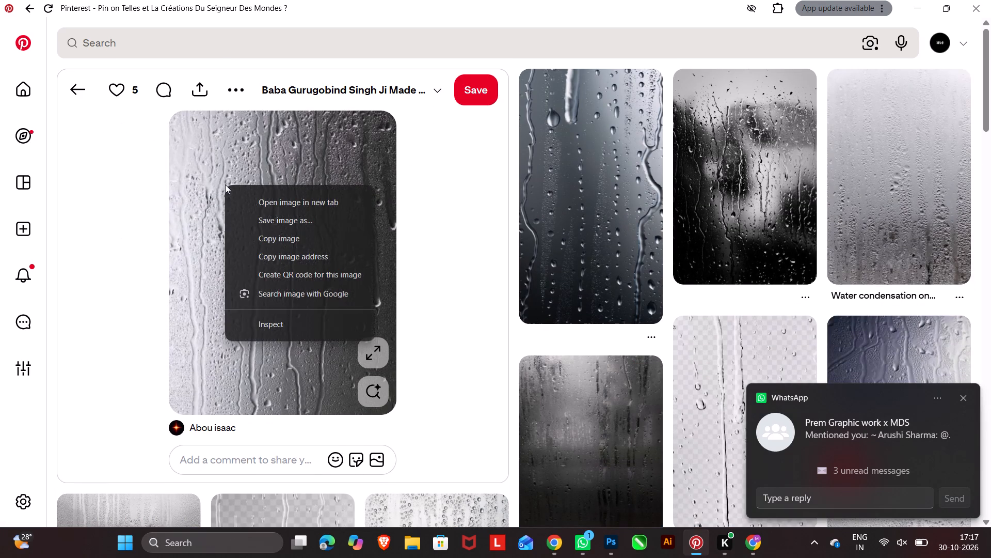
left_click(75, 89)
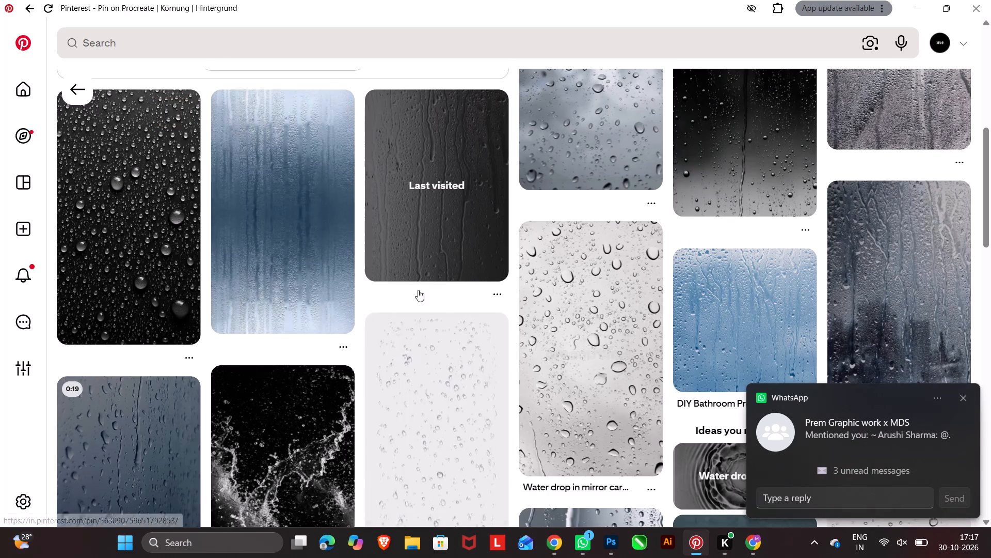
Examine the dark rainy-window pin and the other textures related to the running-droplets pin, then return to the droplets image.
scroll(424, 284, "up", 7)
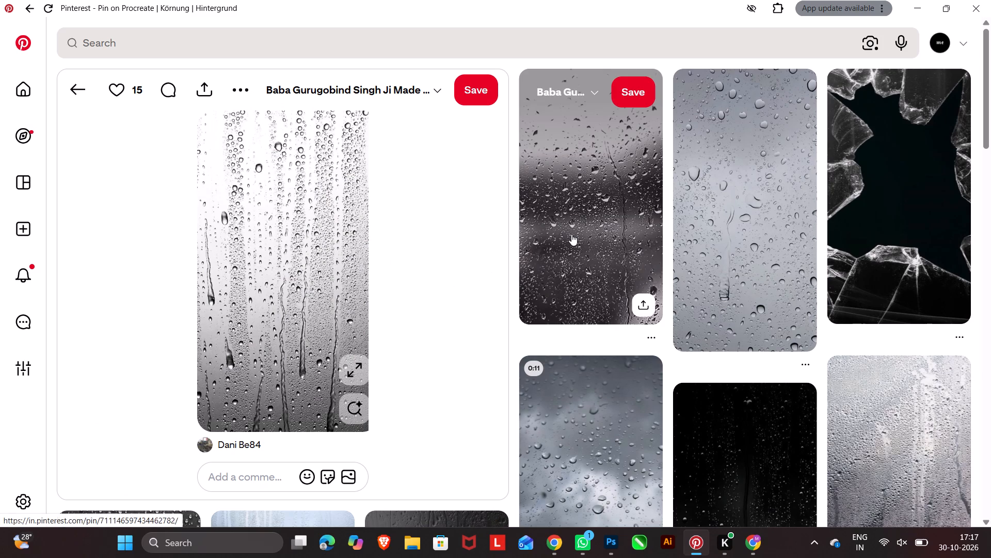
left_click(571, 234)
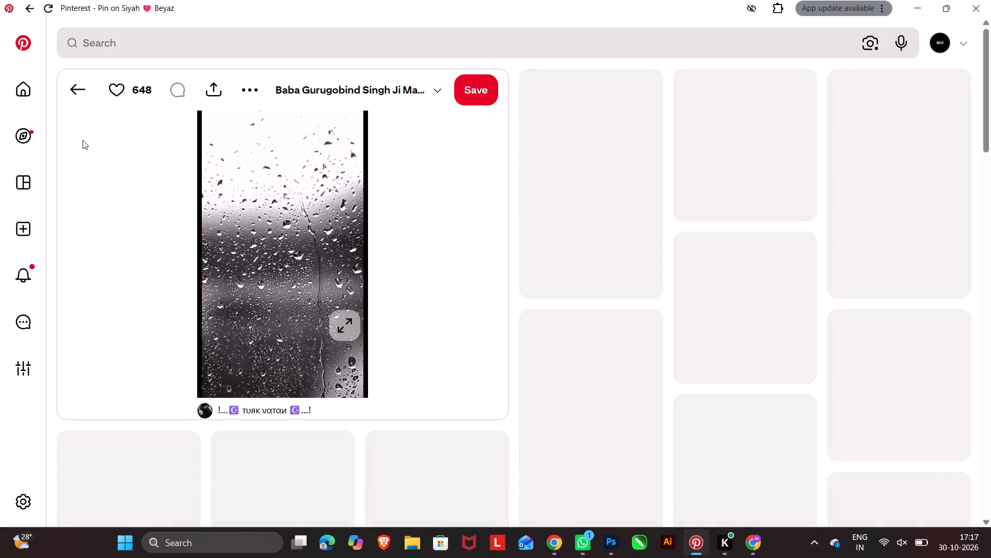
left_click(74, 88)
scroll(709, 196, "down", 6)
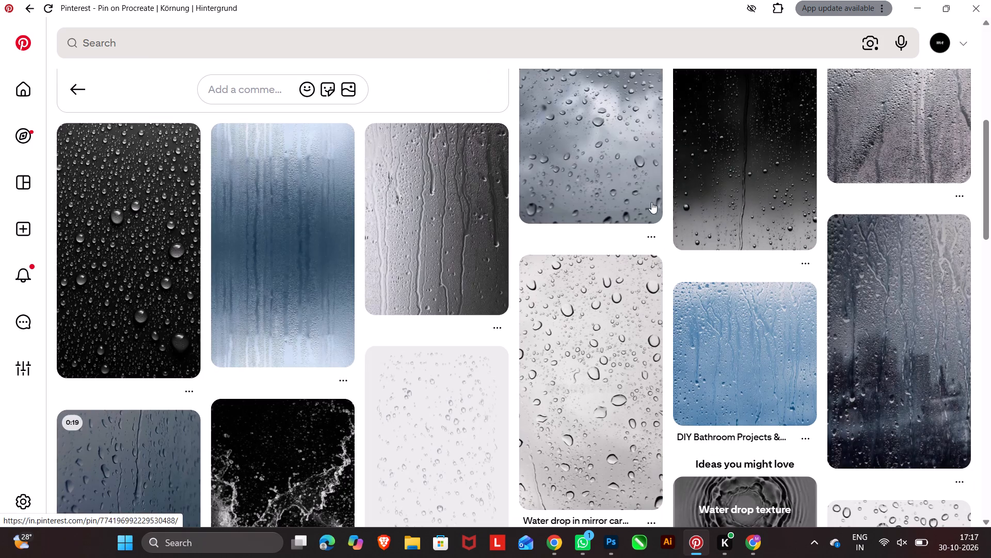
scroll(417, 233, "down", 6)
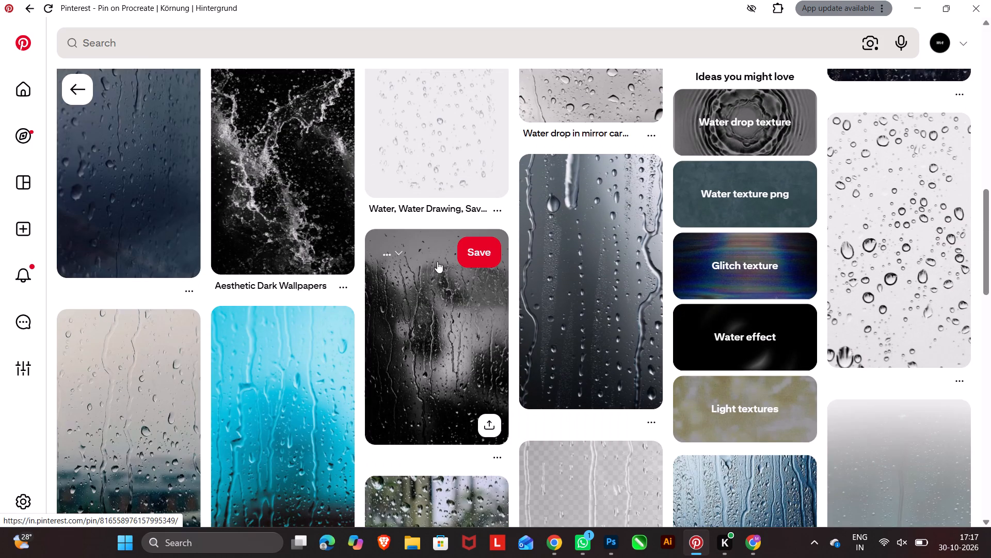
scroll(446, 326, "up", 3)
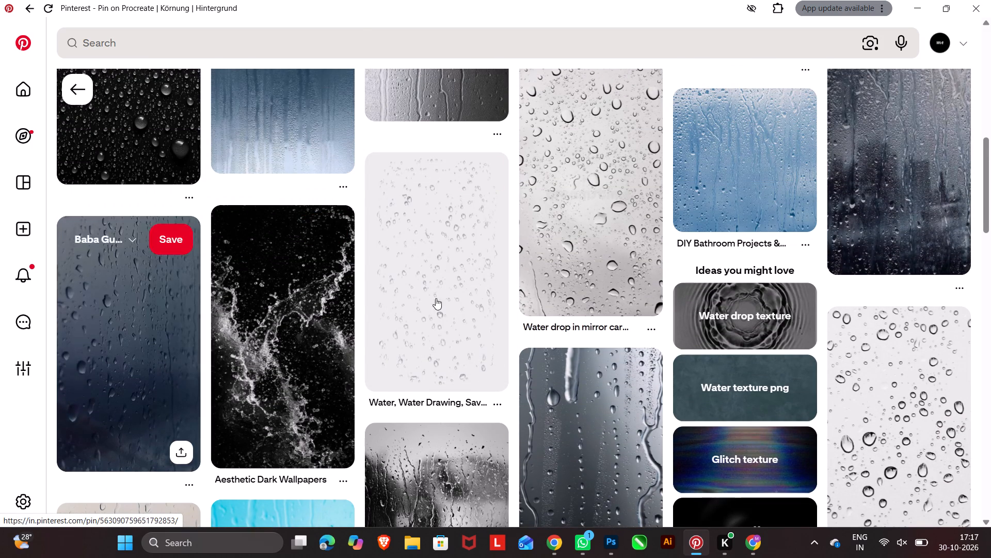
scroll(563, 193, "up", 10)
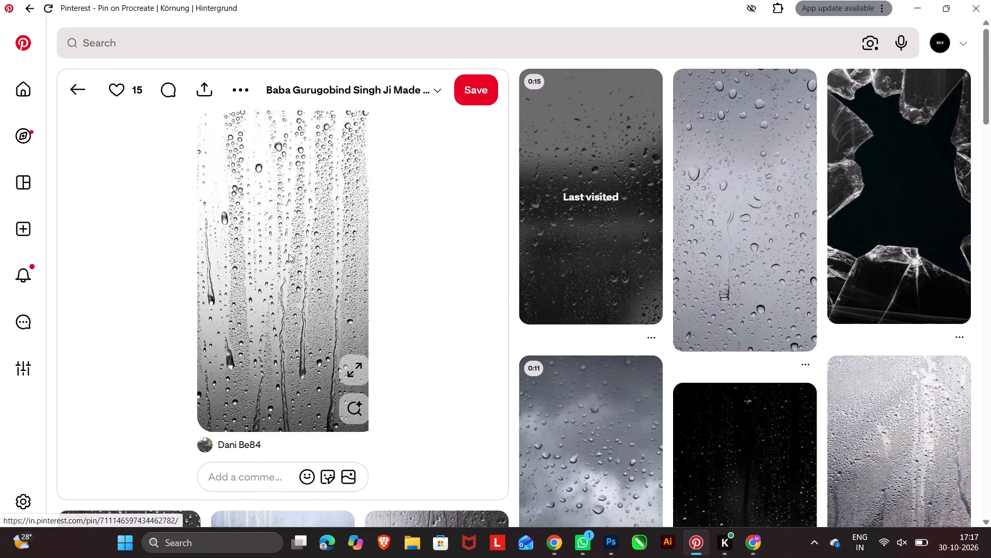
right_click(269, 229)
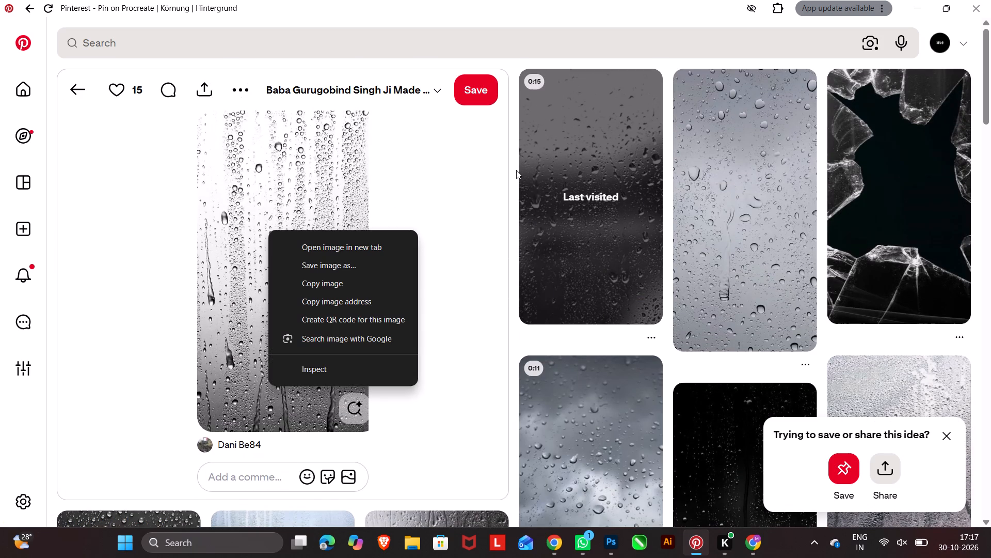
left_click(467, 185)
Open the grey water-streak pin among the related textures and examine the wet-glass images related to it.
scroll(490, 190, "down", 3)
scroll(473, 235, "down", 3)
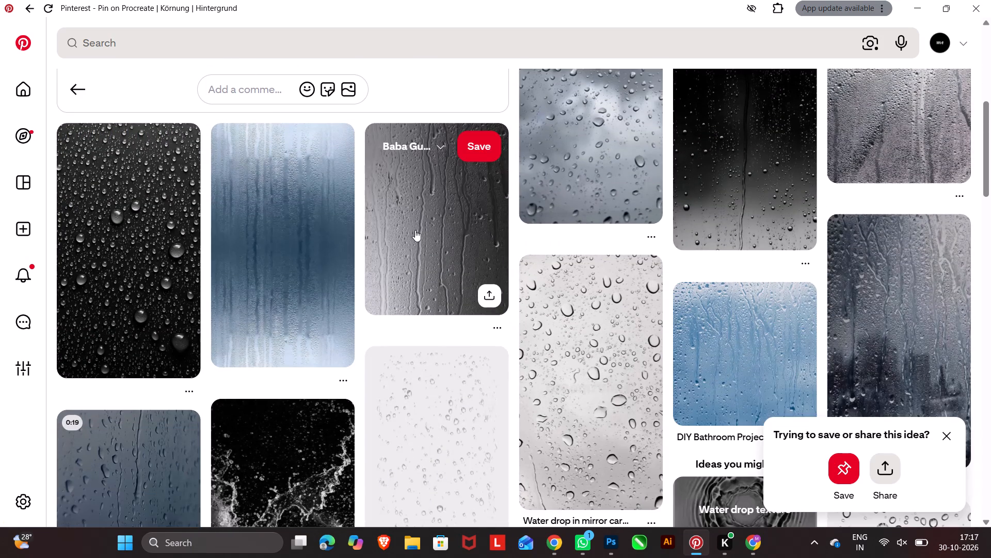
left_click(415, 229)
scroll(539, 207, "down", 7)
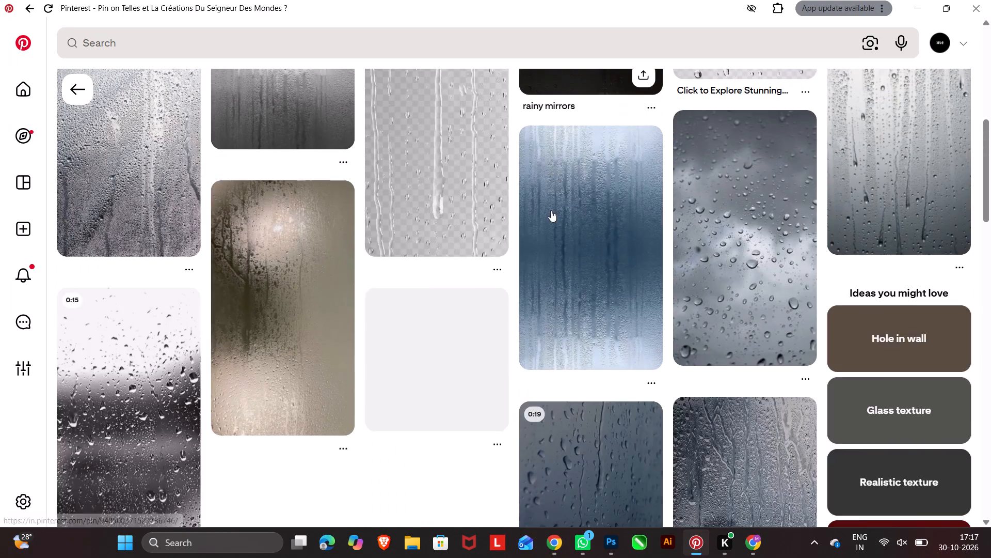
scroll(552, 214, "down", 12)
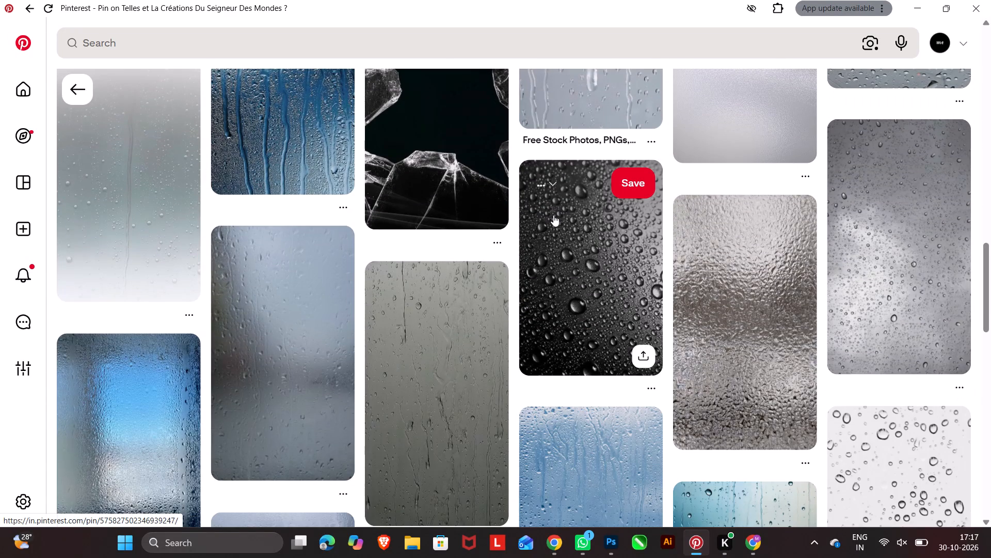
scroll(379, 254, "down", 5)
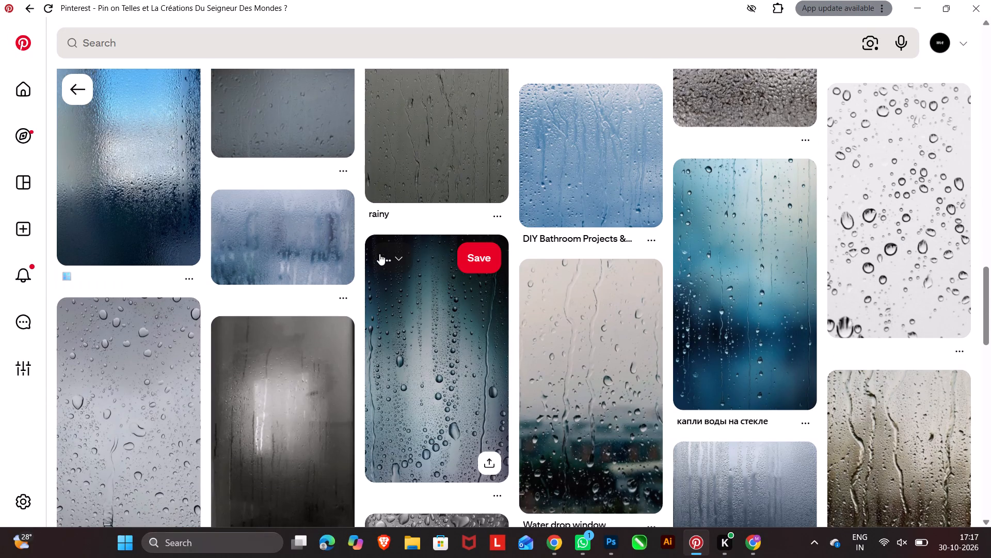
scroll(377, 255, "down", 4)
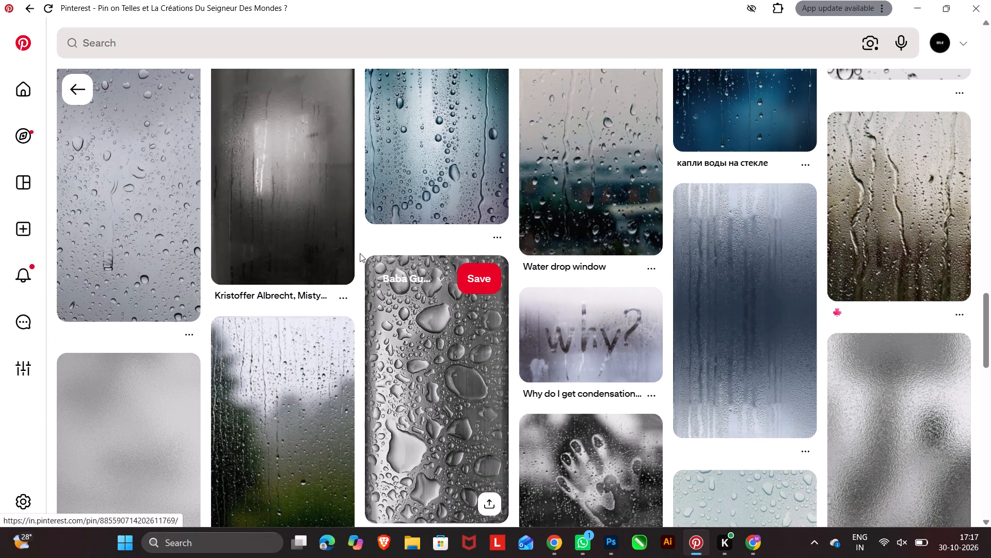
Copy the opened pin's grey water-streak image and paste it as a new layer in the Photoshop portrait design.
scroll(360, 253, "up", 20)
scroll(360, 253, "up", 2)
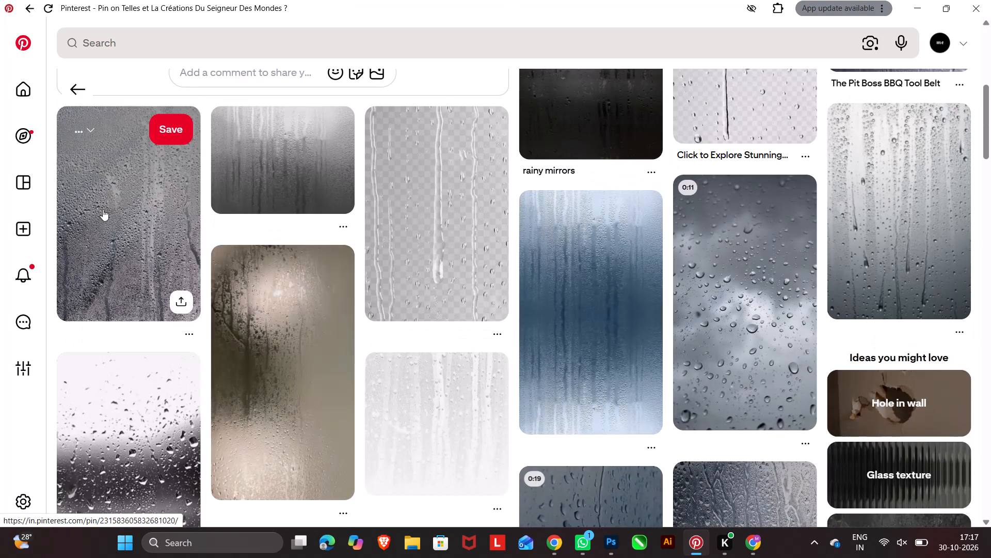
scroll(202, 214, "up", 9)
right_click(269, 223)
left_click(325, 275)
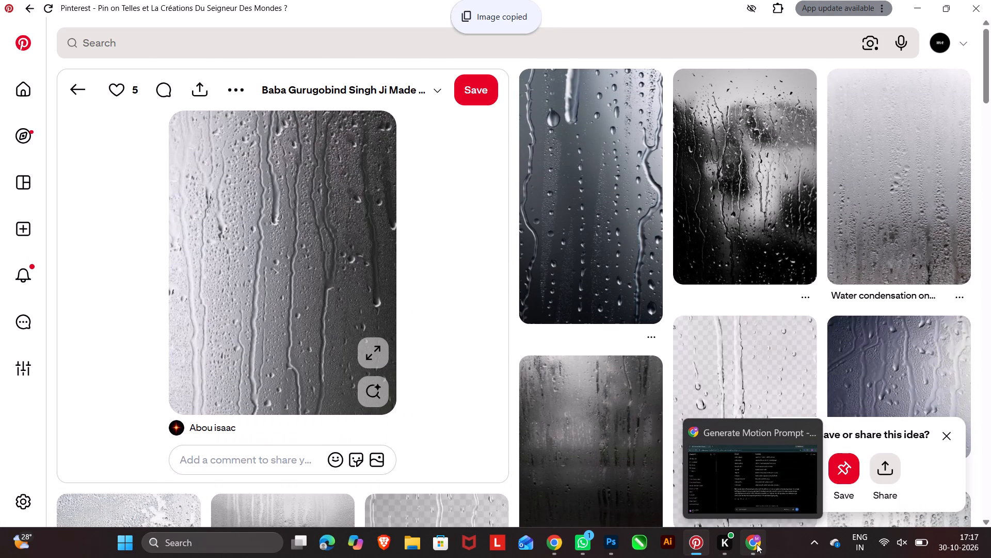
left_click(614, 548)
left_click(371, 290)
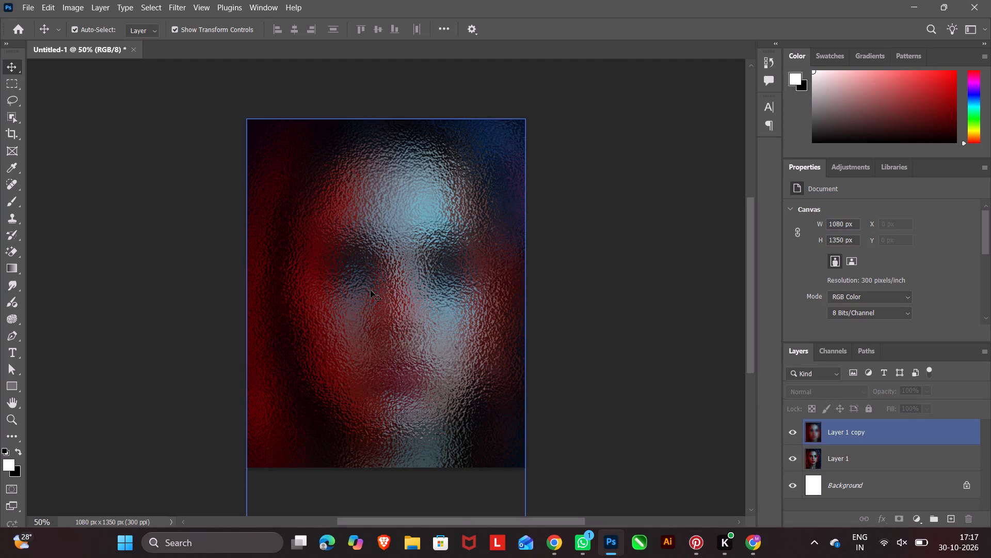
key("ctrl+v")
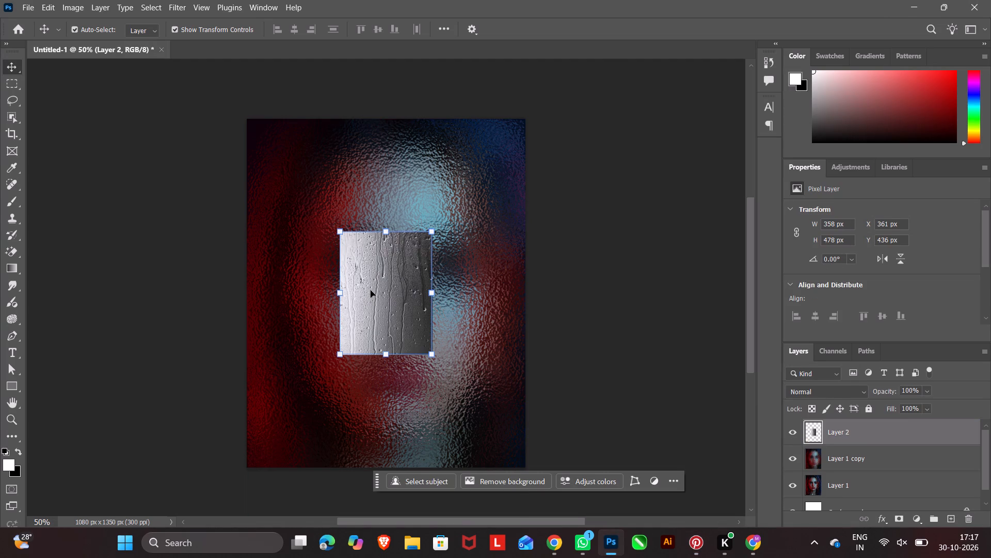
Enlarge the pasted water-streak texture to fill the whole 1080 x 1350 px canvas.
key("ctrl+m")
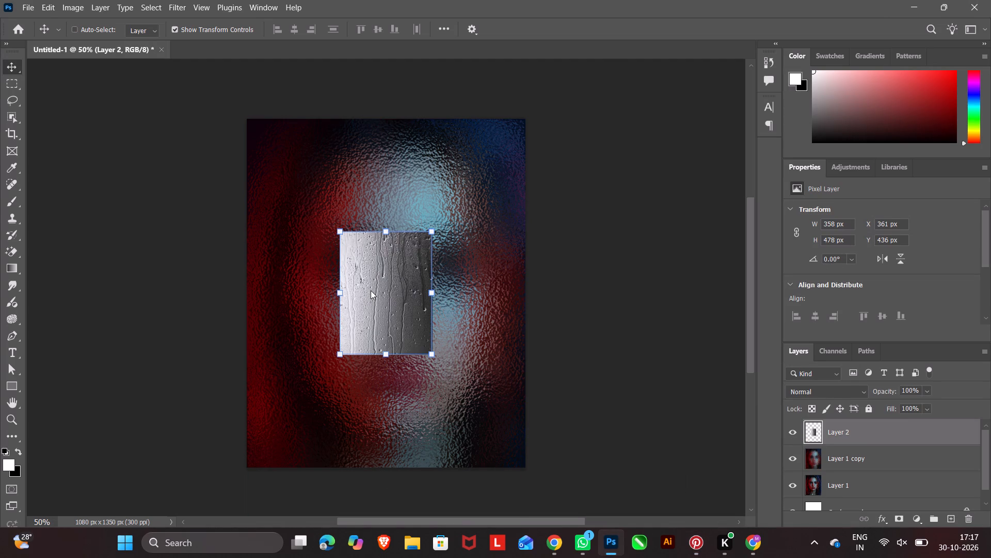
left_click(675, 119)
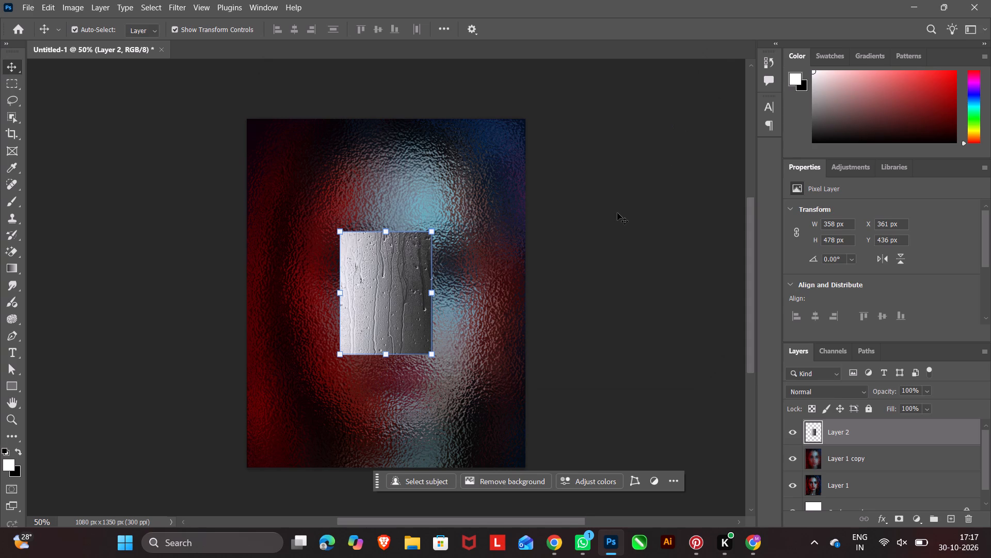
Move the water-streak texture to the canvas's top-left corner and stretch it to fill the full 1080 x 1350 px canvas.
left_click(475, 251)
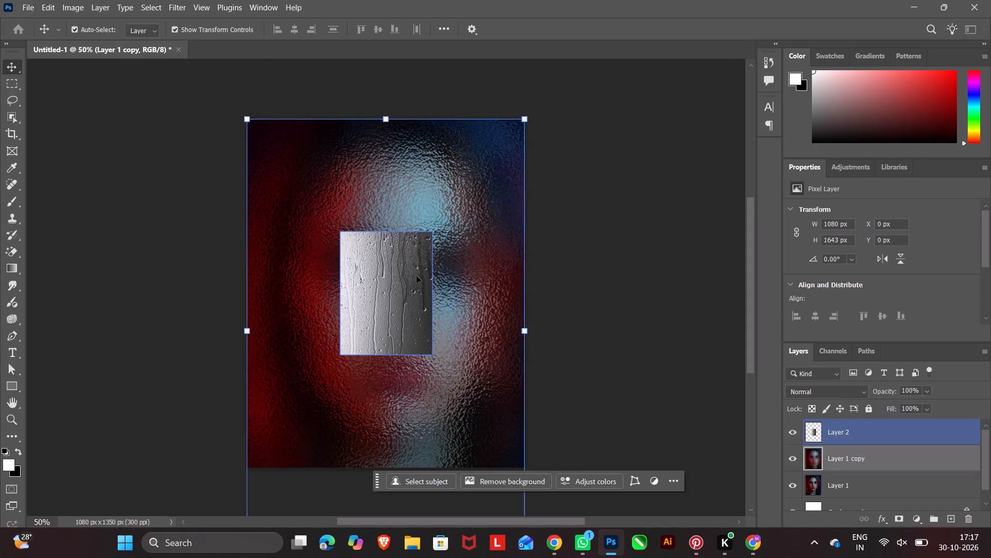
left_click(411, 279)
left_click_drag(401, 287, 311, 178)
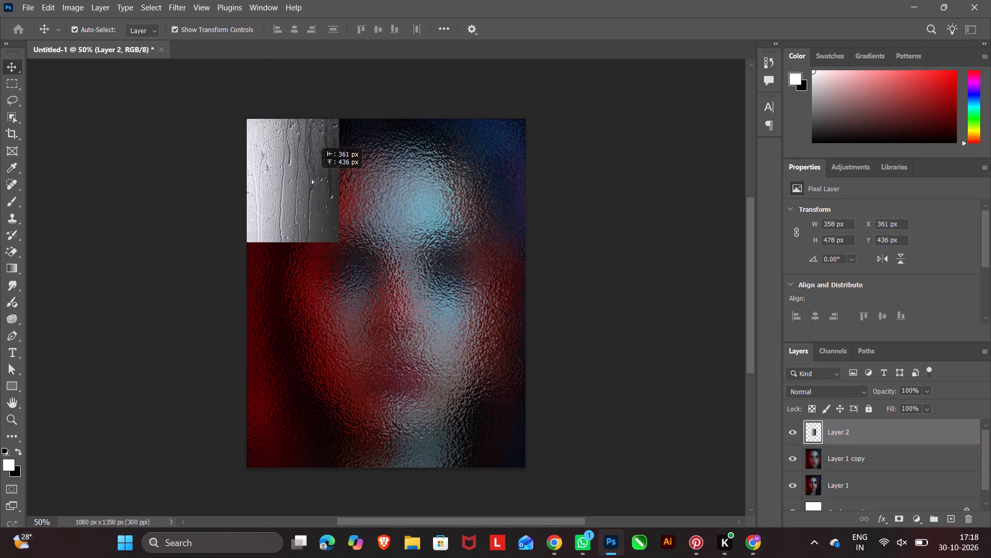
left_click_drag(311, 178, 311, 177)
left_click_drag(340, 242, 506, 379)
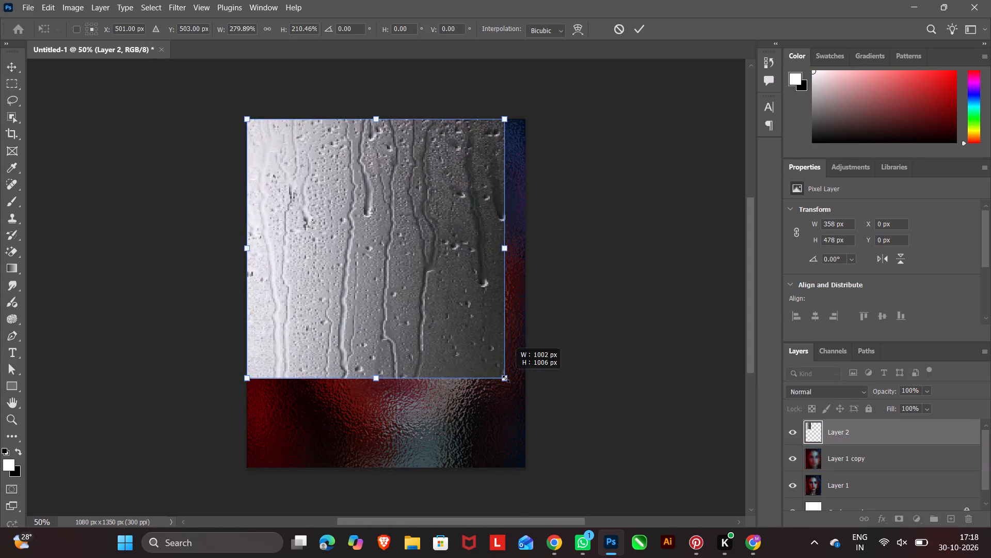
left_click_drag(506, 379, 524, 474)
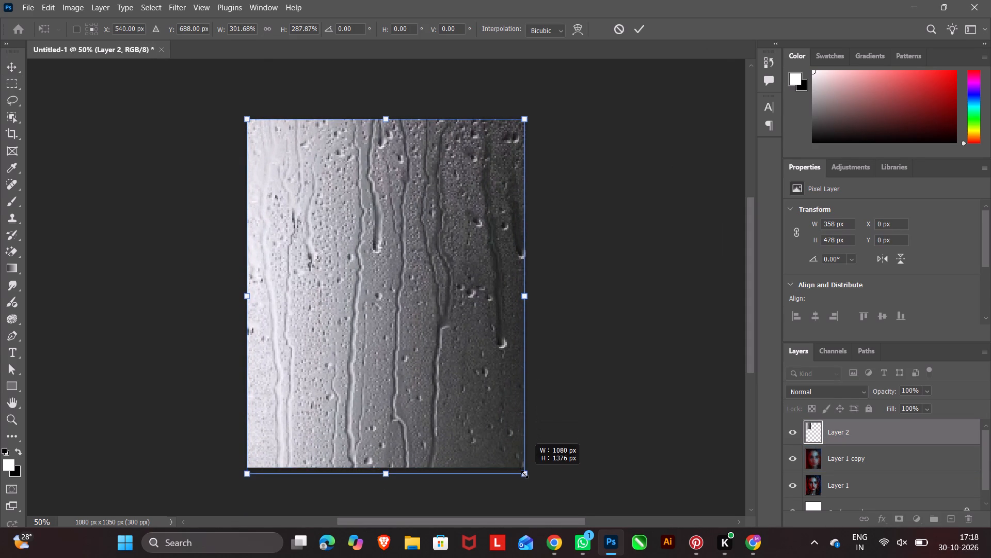
left_click_drag(524, 474, 523, 470)
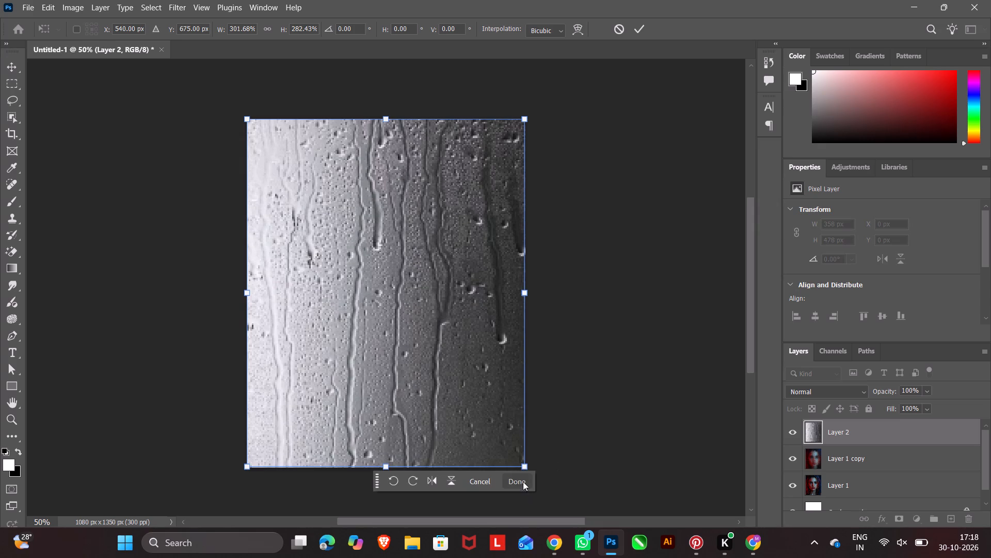
left_click(523, 482)
left_click(622, 387)
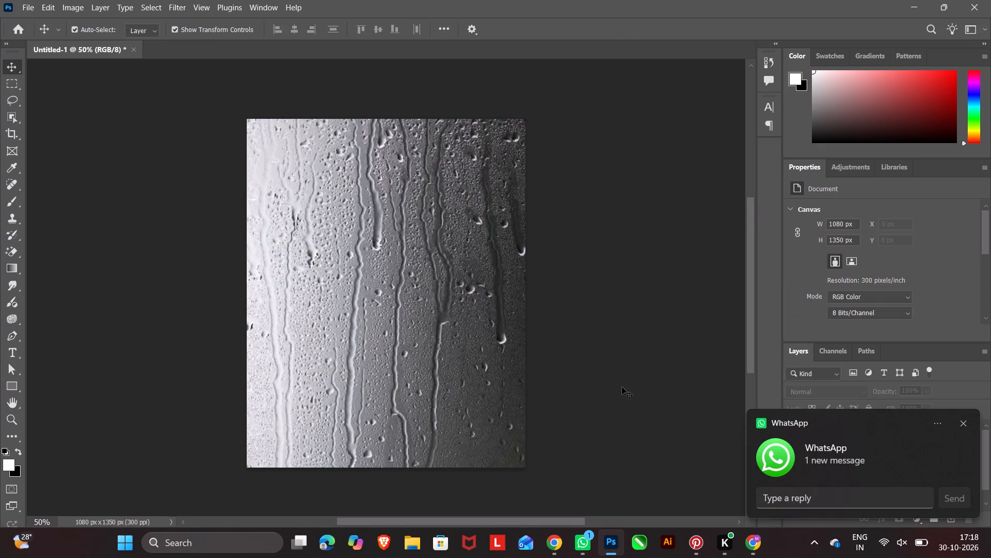
Dismiss the message notification, select the water-streak texture layer and open its blend mode choices.
left_click(962, 426)
left_click(835, 373)
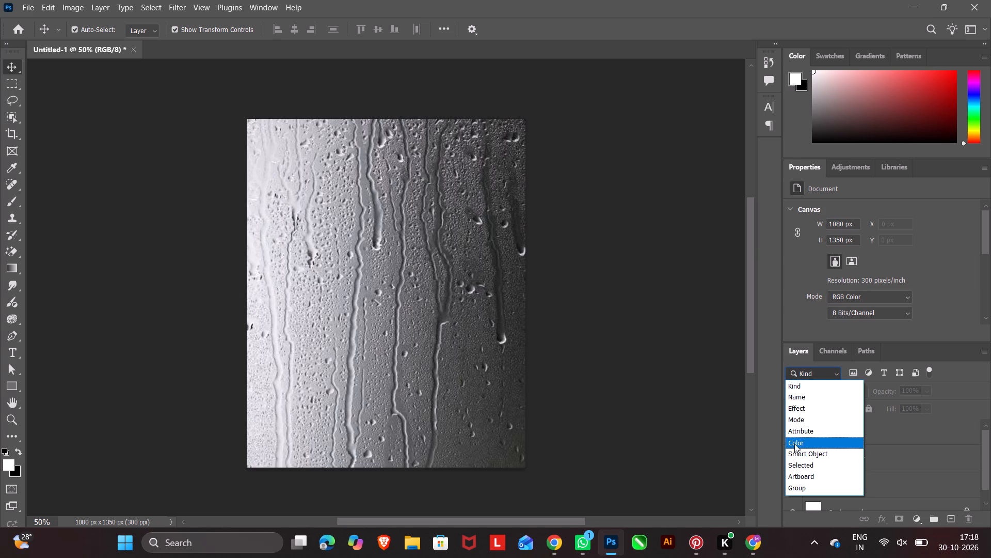
double_click(677, 425)
left_click(433, 380)
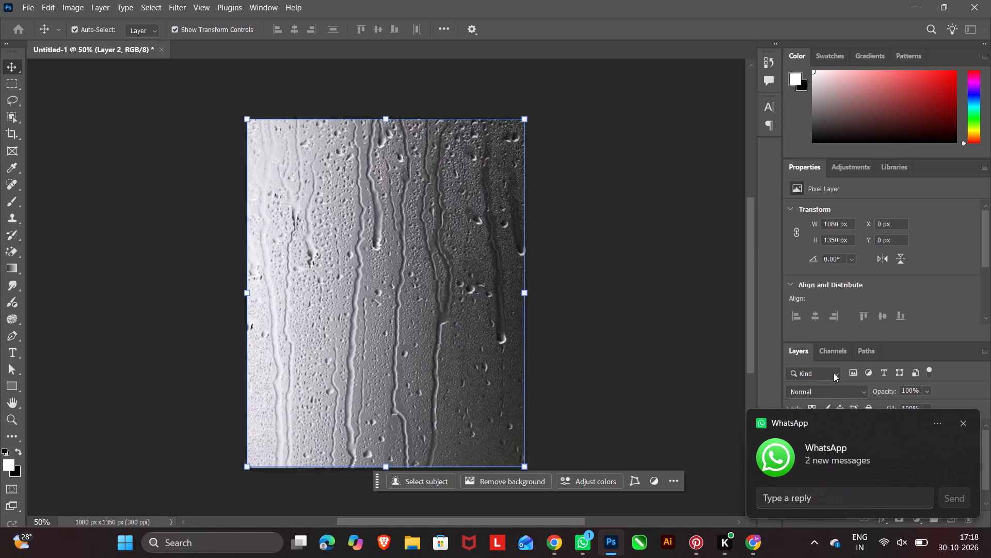
left_click(836, 373)
left_click(837, 373)
left_click(866, 391)
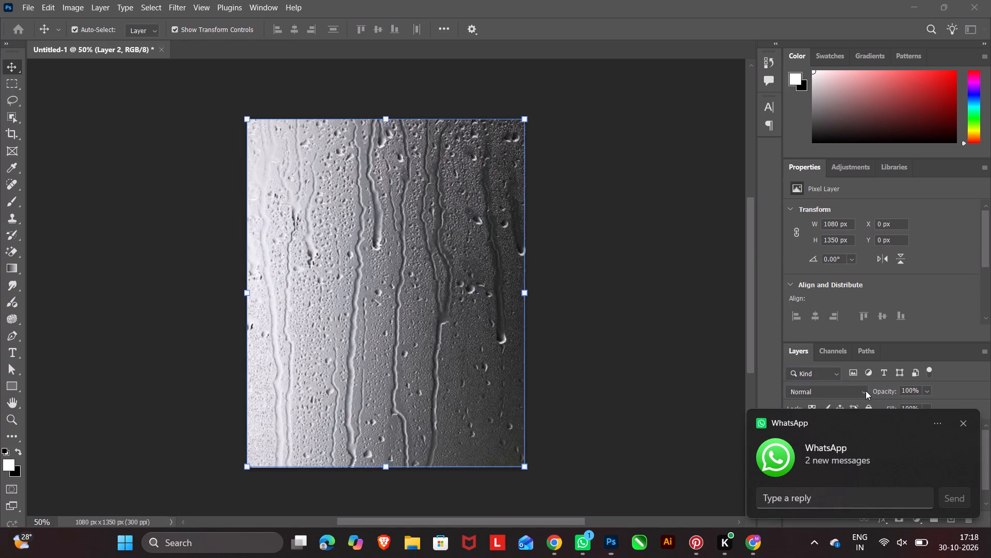
Dismiss the message notification and open the blend mode choices for the water-streak texture layer.
left_click(964, 419)
left_click(864, 392)
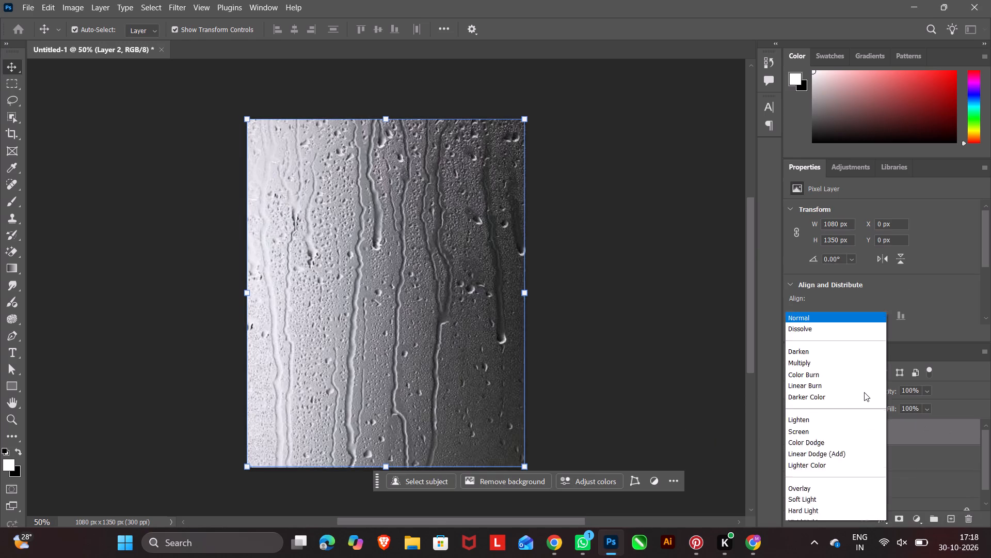
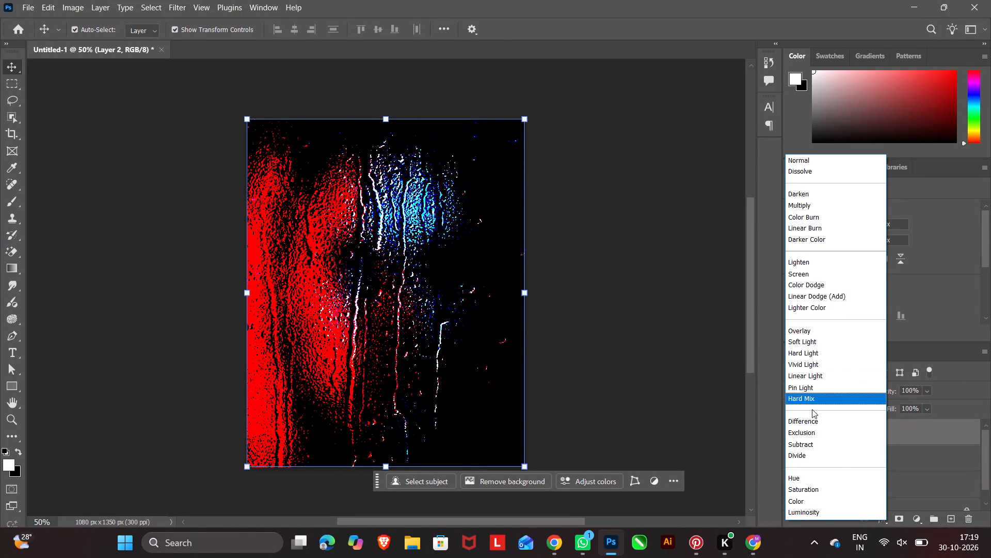
Preview blend modes such as Hard Light on the water-streak texture layer over the portrait, leaving the layer at Normal.
left_click(716, 388)
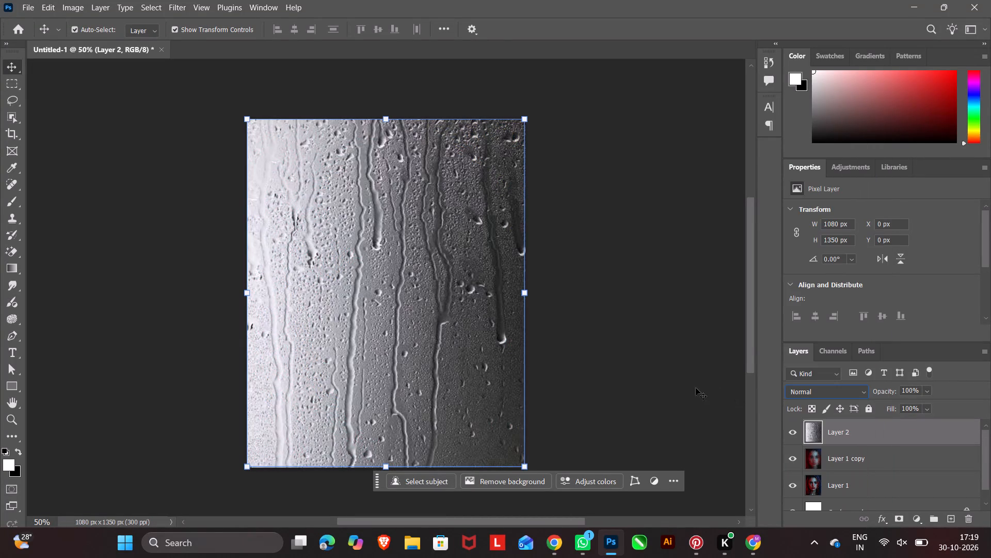
left_click(636, 372)
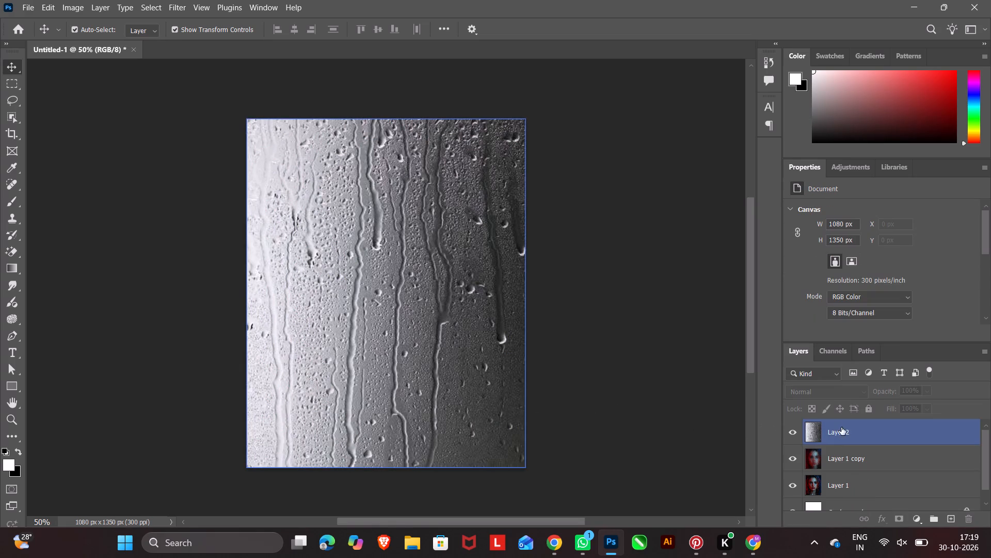
left_click(842, 428)
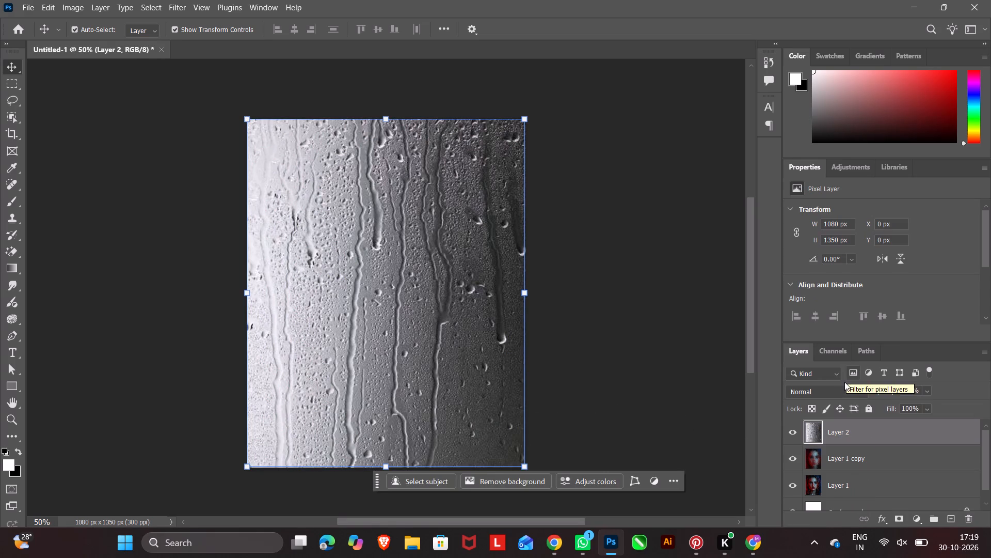
left_click(849, 390)
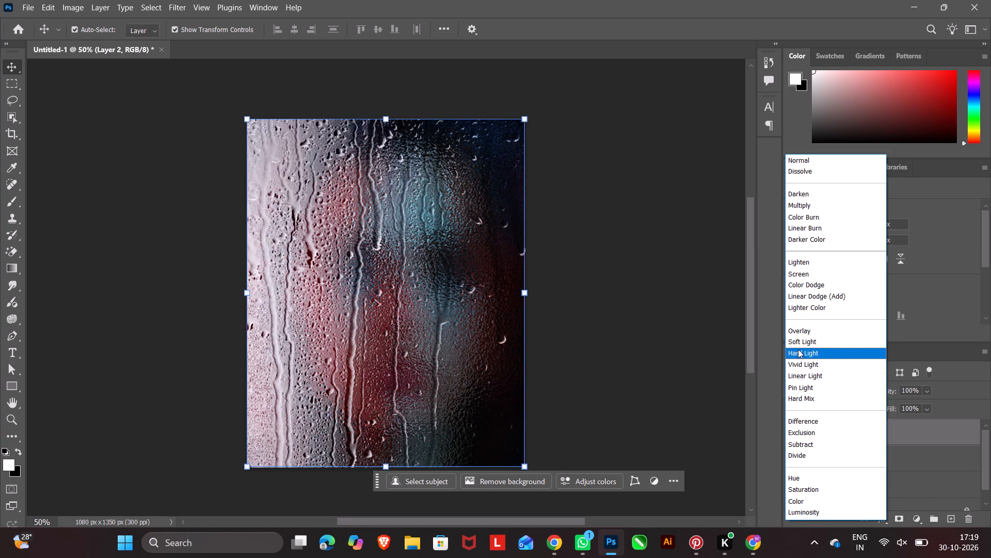
double_click(713, 330)
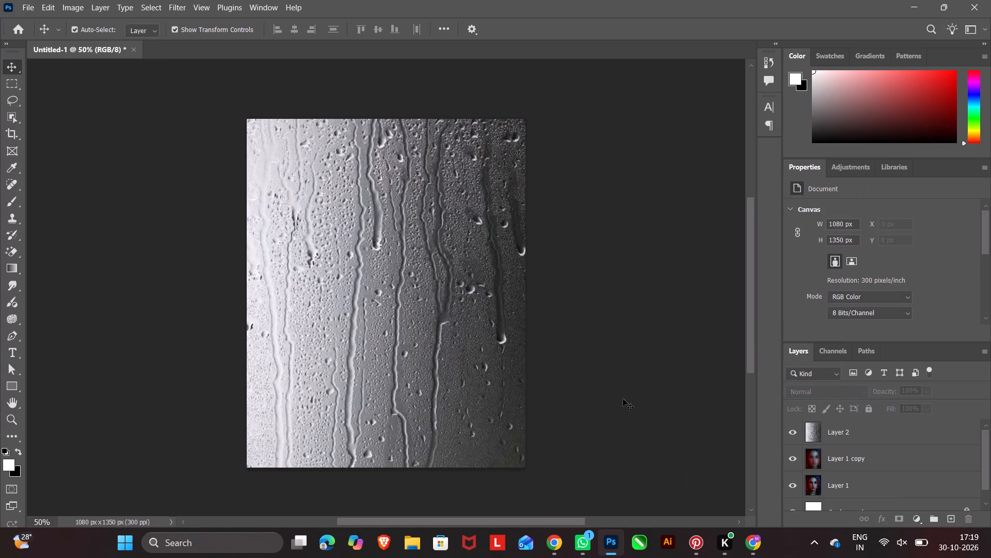
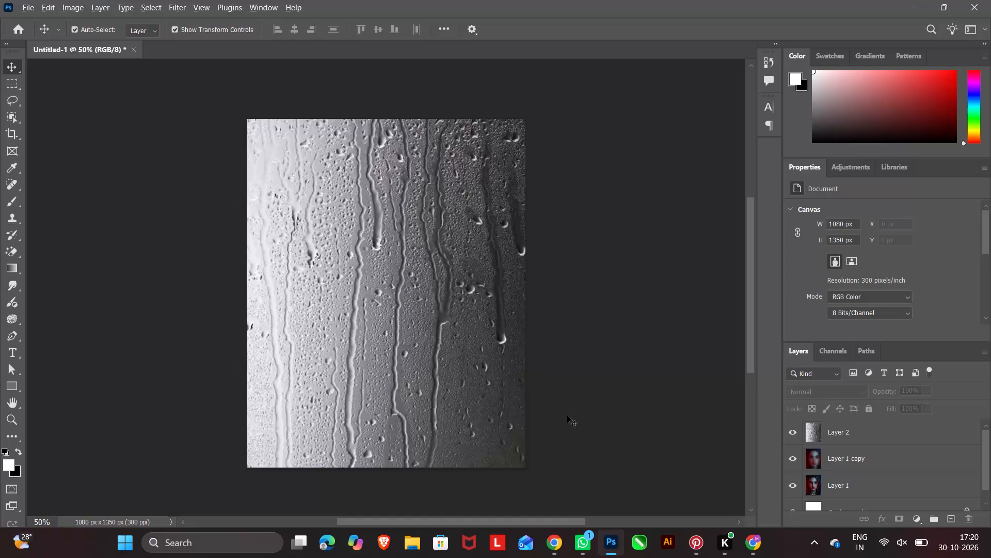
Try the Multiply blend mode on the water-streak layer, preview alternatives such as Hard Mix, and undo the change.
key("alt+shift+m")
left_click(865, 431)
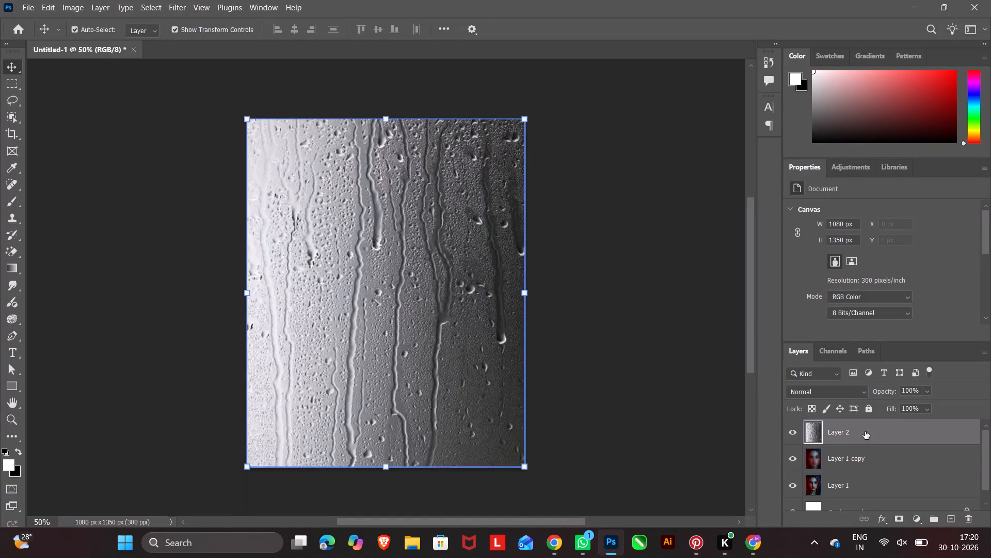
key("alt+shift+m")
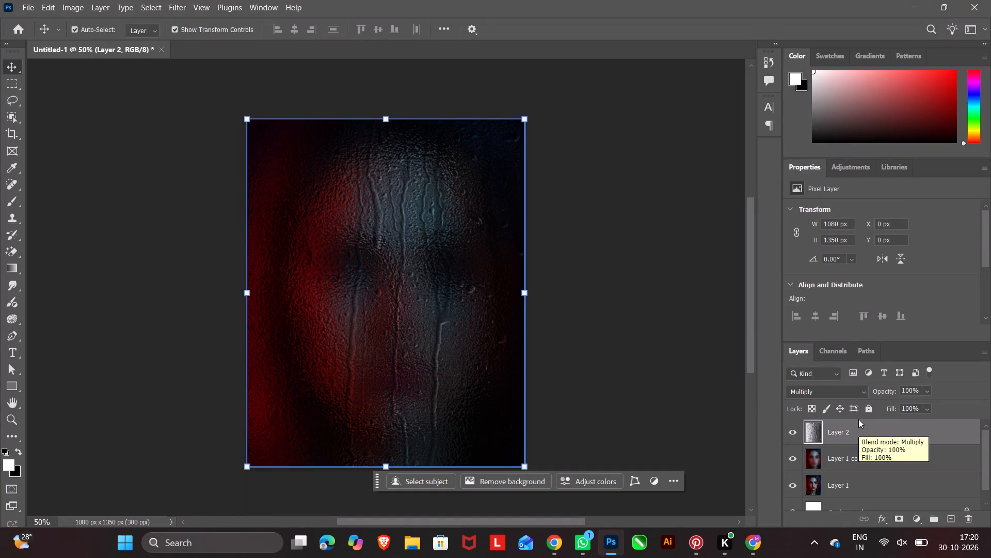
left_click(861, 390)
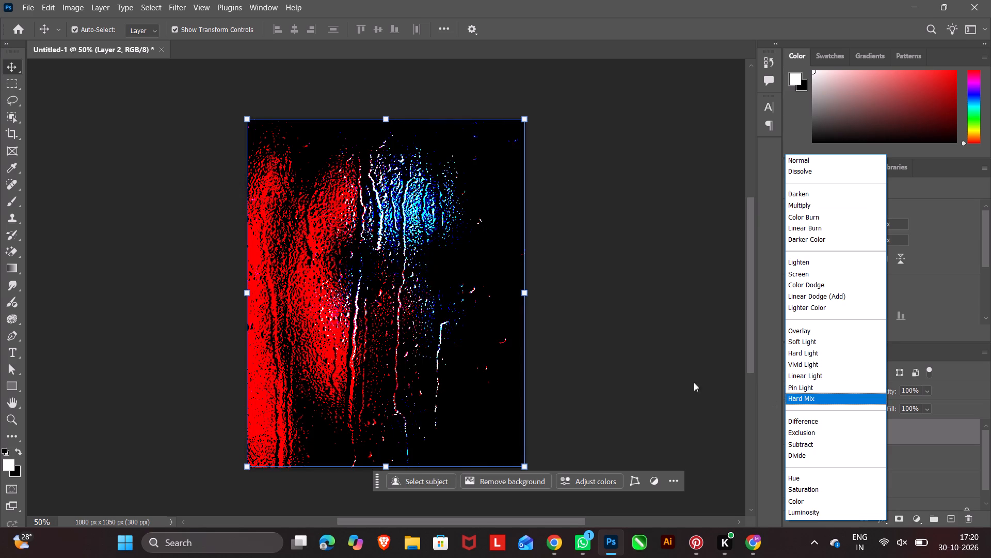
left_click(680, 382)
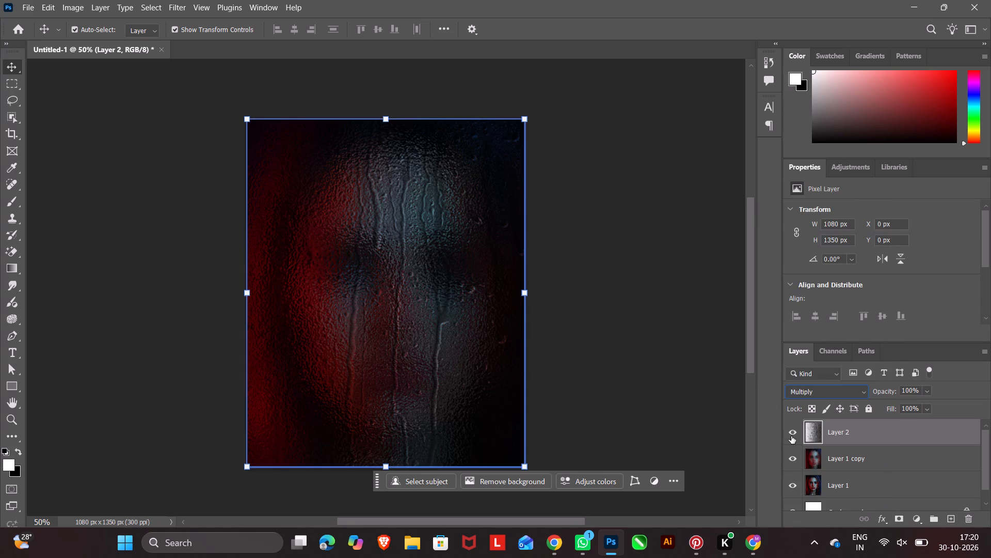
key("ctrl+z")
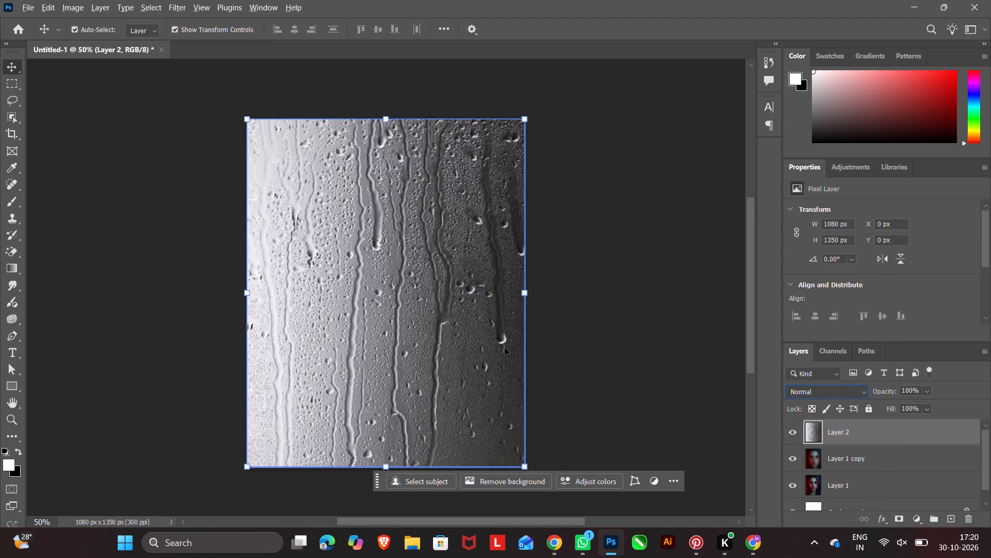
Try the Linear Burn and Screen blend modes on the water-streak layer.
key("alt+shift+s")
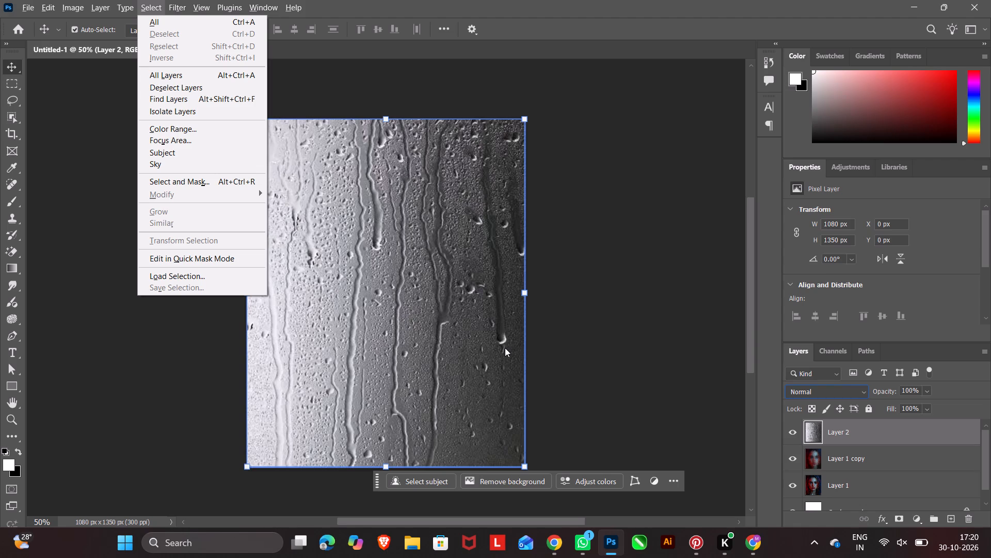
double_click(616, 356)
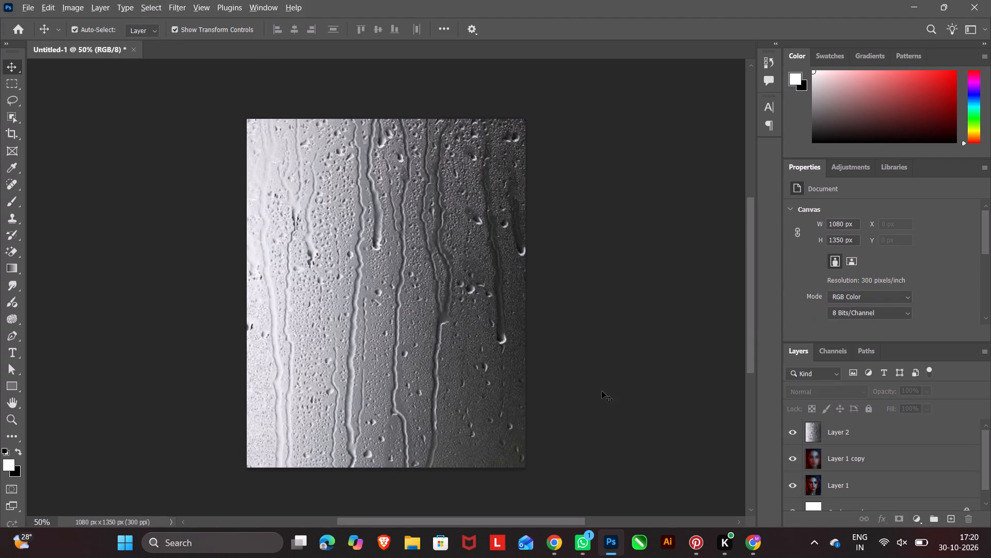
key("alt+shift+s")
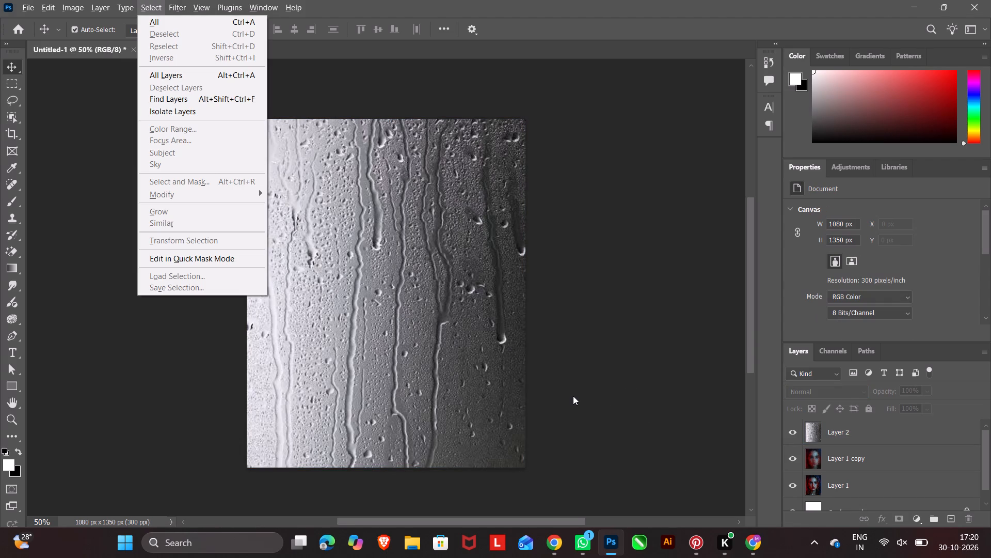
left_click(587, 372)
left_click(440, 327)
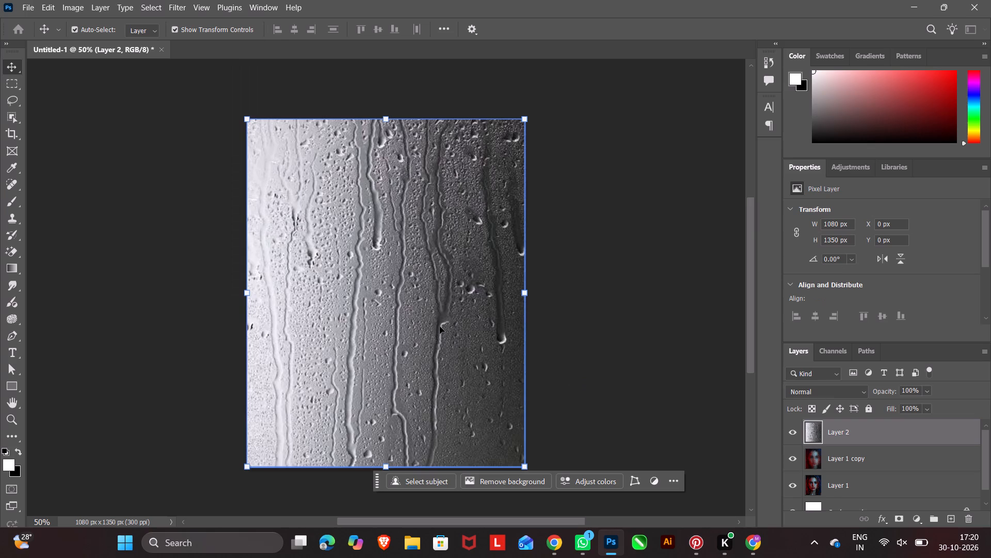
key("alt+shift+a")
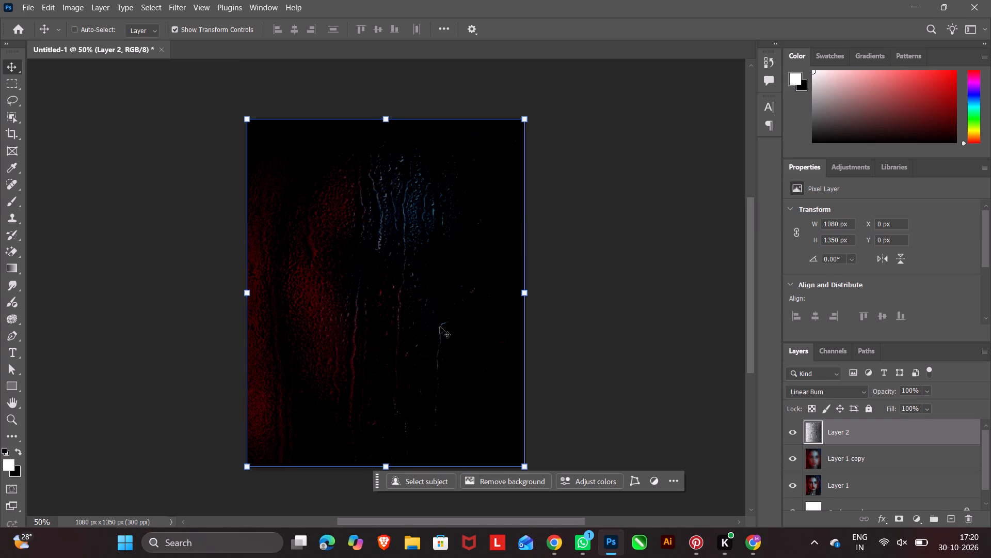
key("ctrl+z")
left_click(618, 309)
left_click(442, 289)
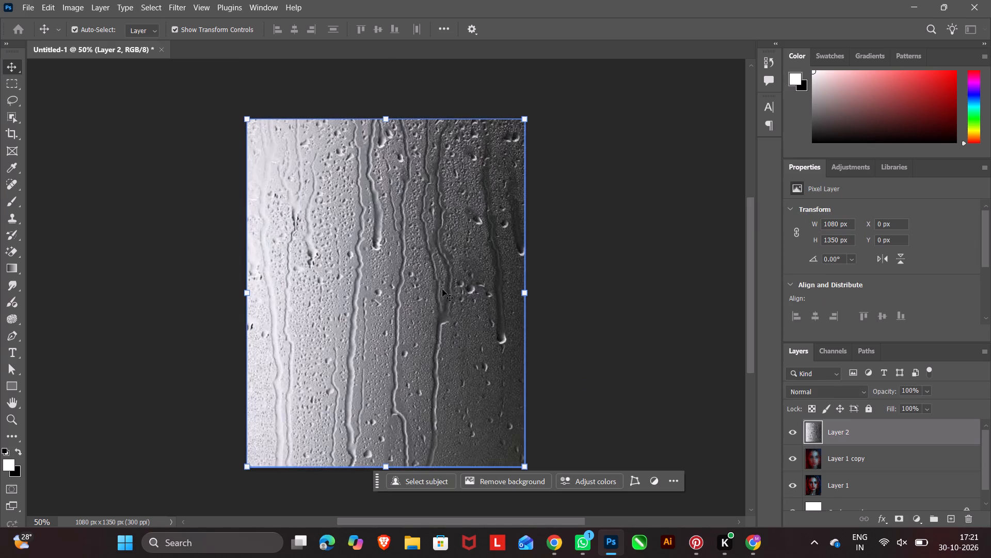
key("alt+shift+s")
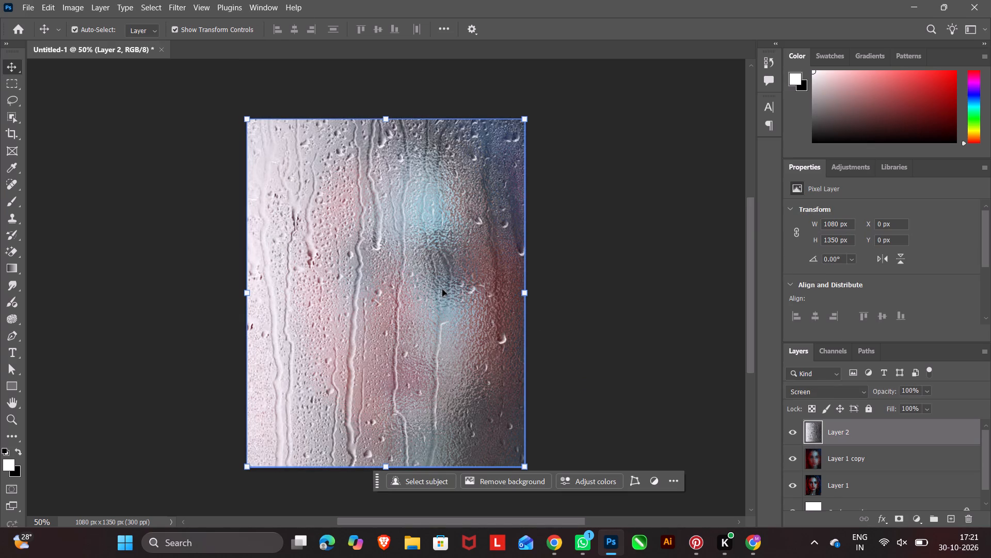
Set the water-streak layer's blend mode to Vivid Light.
left_click(861, 389)
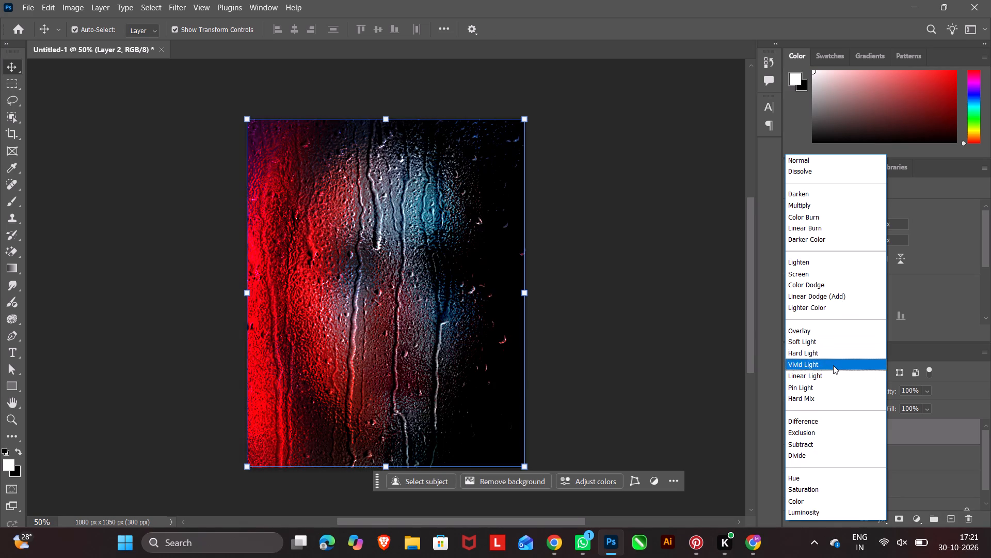
left_click(833, 365)
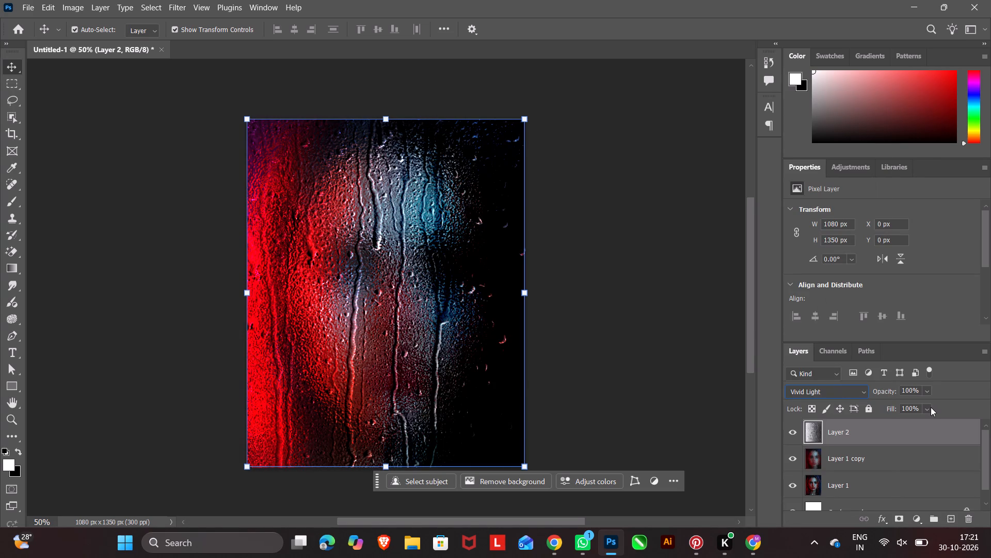
Lower the water-streak layer's fill to 54% and deselect the layer.
left_click(931, 407)
left_click_drag(941, 425, 886, 429)
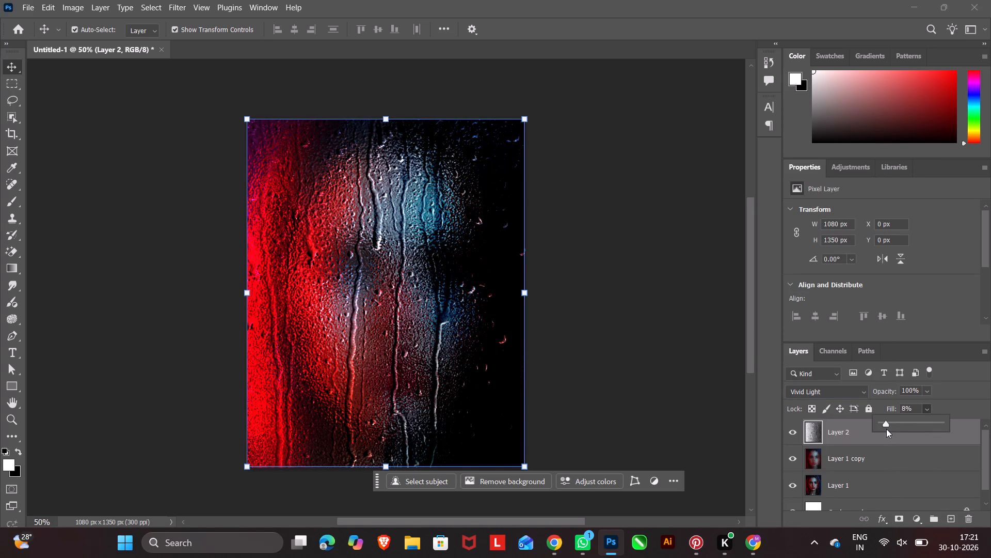
left_click_drag(886, 429, 893, 425)
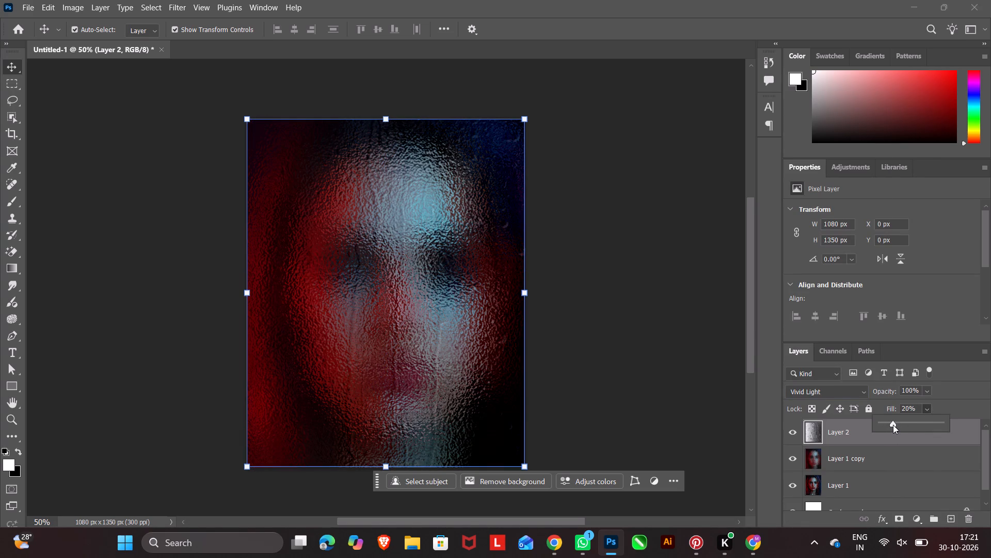
left_click_drag(893, 425, 914, 422)
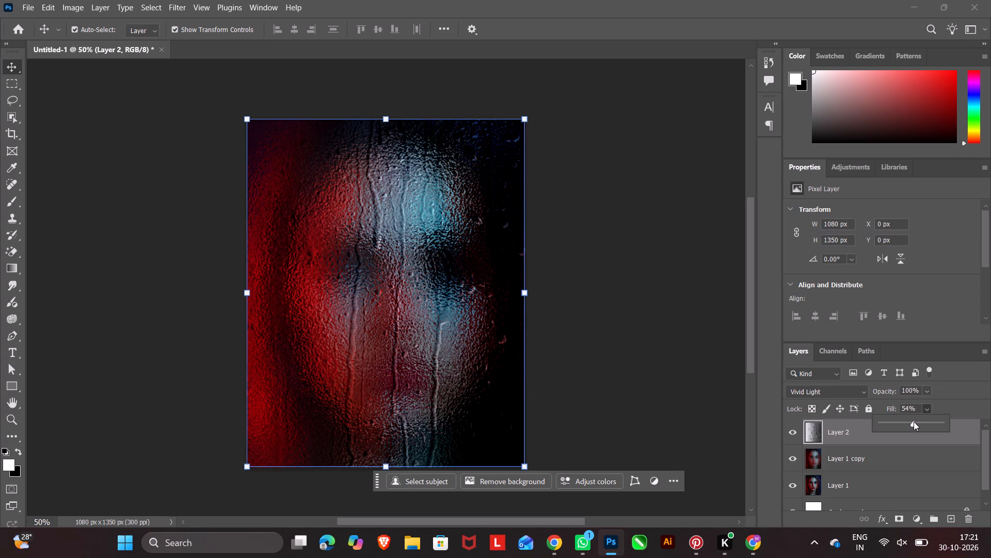
left_click_drag(914, 422, 914, 421)
left_click(652, 303)
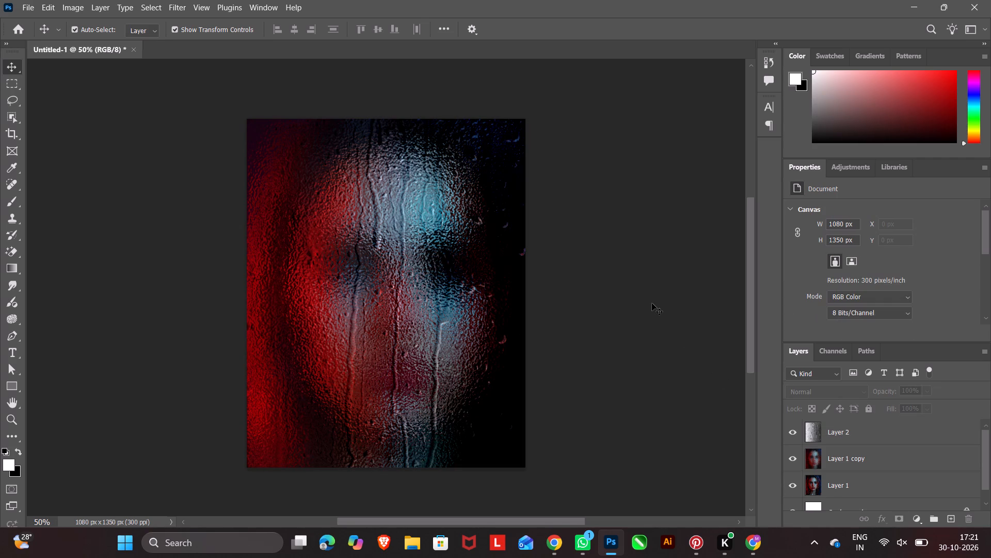
Add a layer mask to the water-streak layer and activate the brush for subtracting from the mask.
left_click(867, 435)
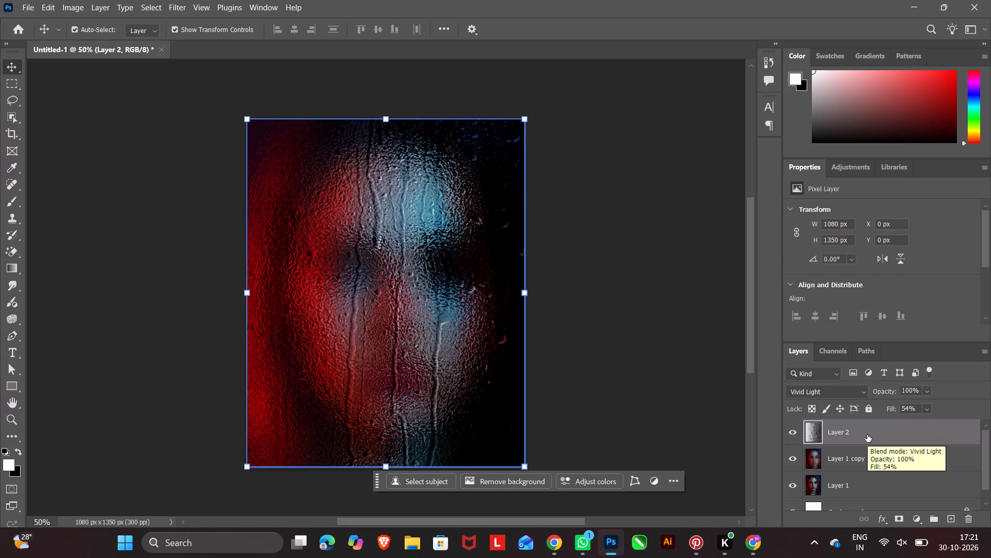
left_click(882, 517)
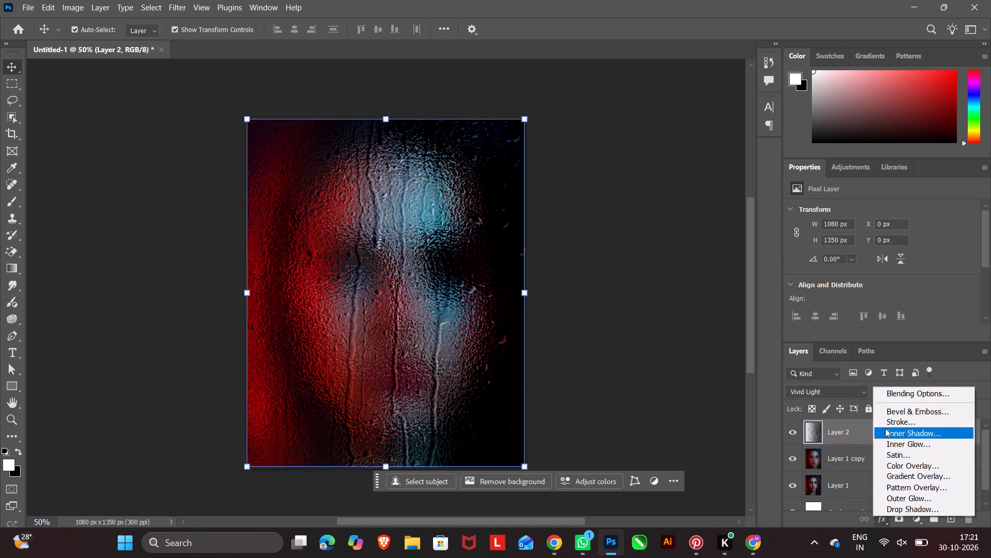
left_click(901, 520)
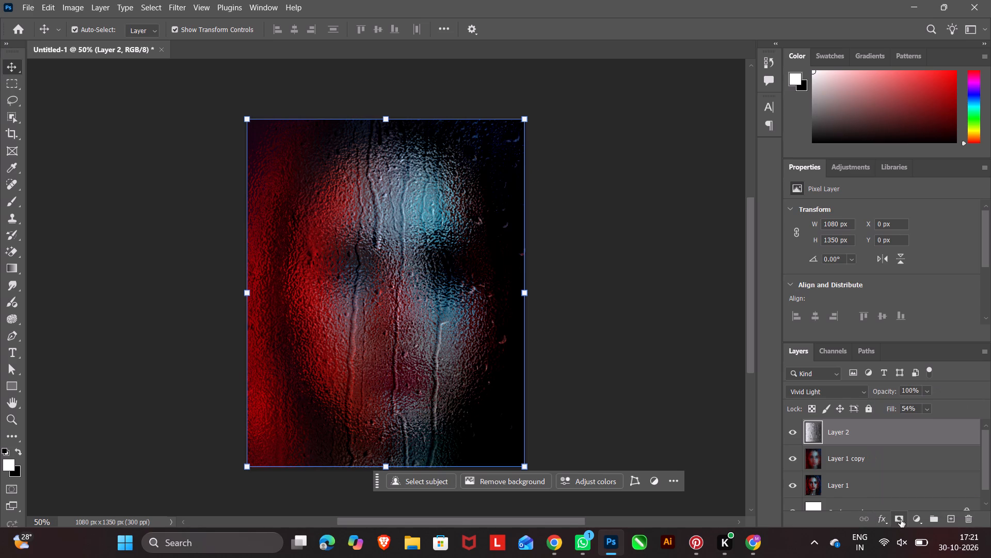
left_click(901, 520)
left_click(422, 485)
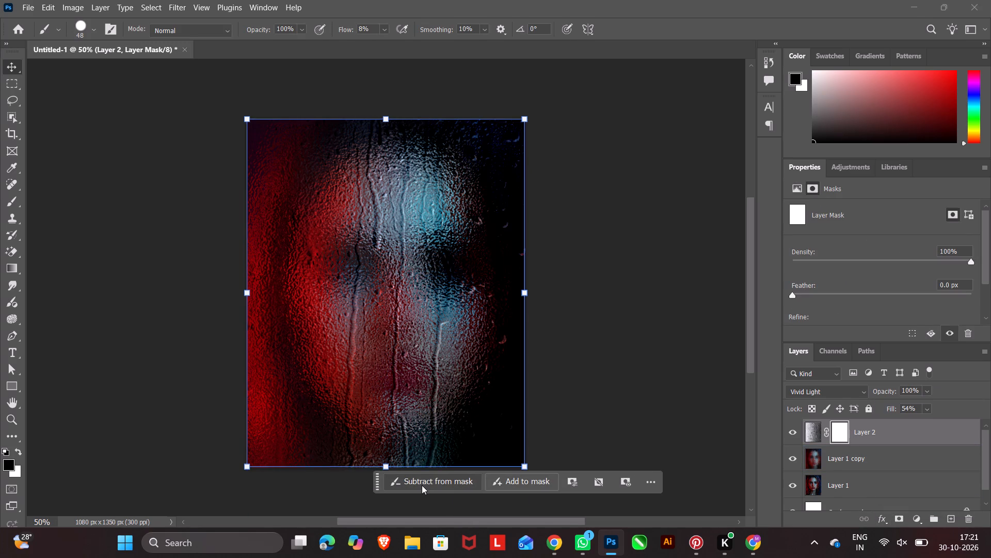
left_click(423, 482)
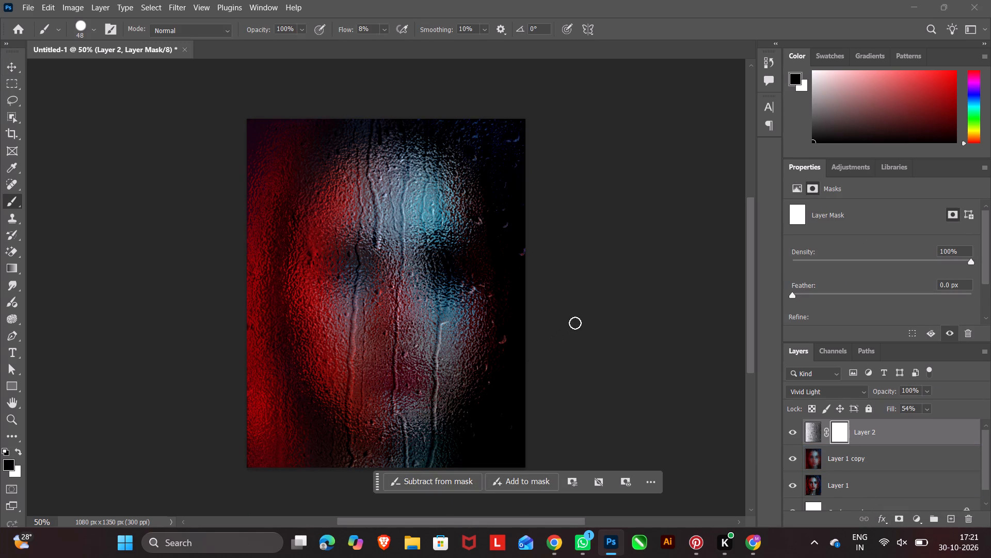
Browse the brush presets, from General Brushes through Special Effects Brushes, for one suited to painting the mask.
right_click(574, 322)
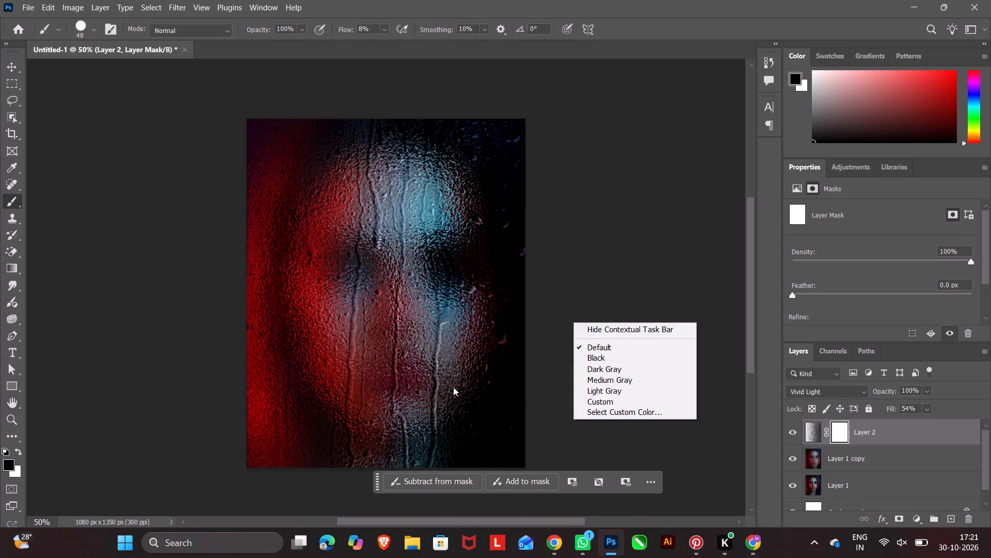
right_click(452, 385)
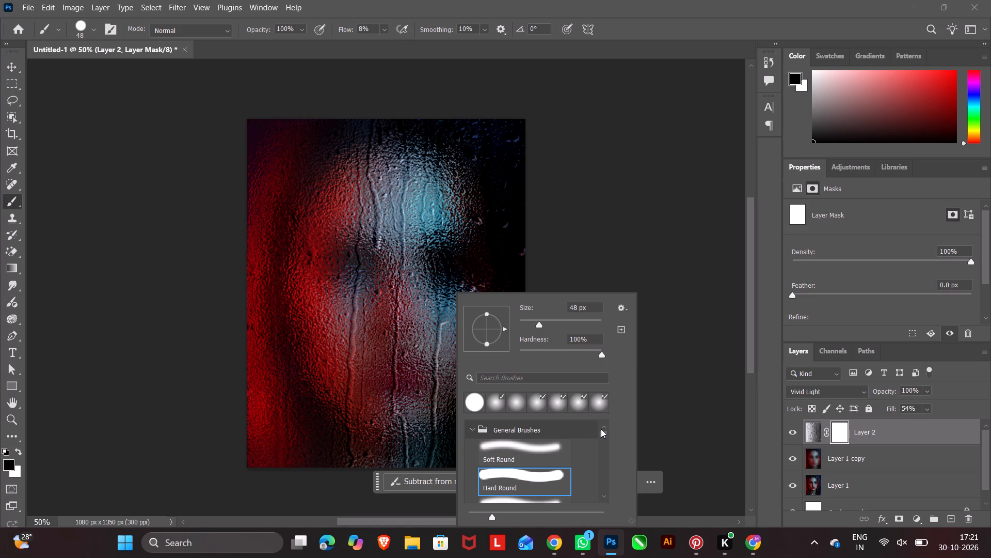
scroll(569, 450, "down", 19)
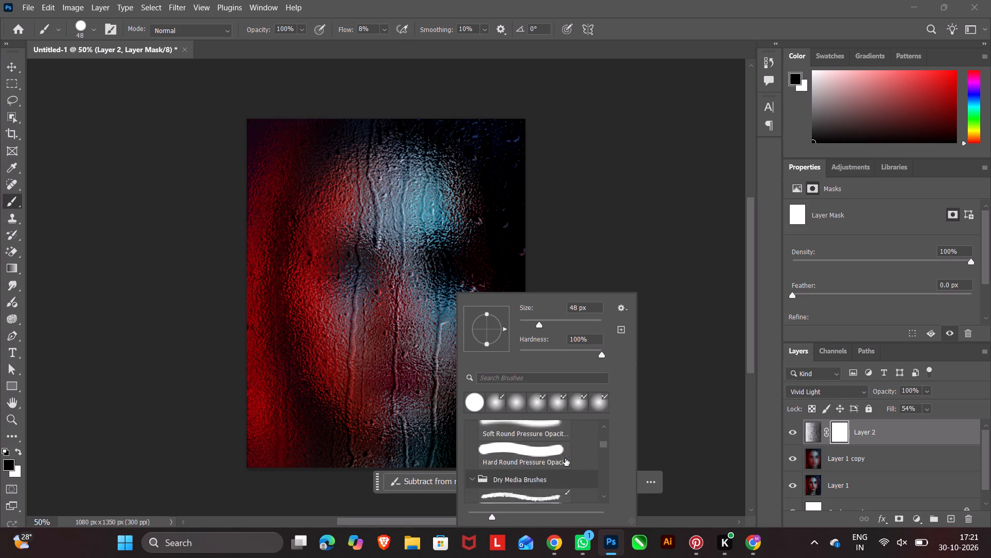
scroll(565, 458, "down", 9)
scroll(561, 450, "down", 20)
scroll(561, 450, "down", 10)
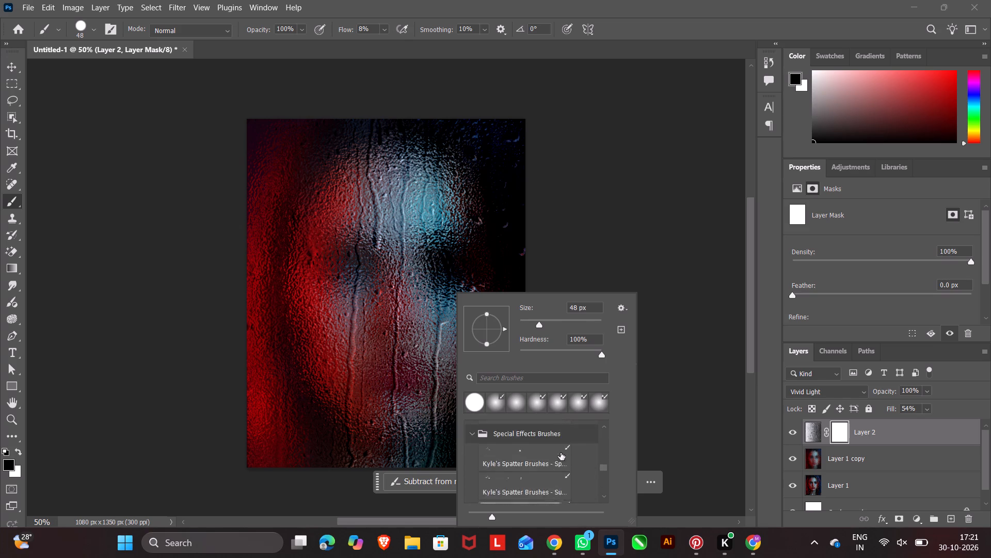
scroll(561, 453, "down", 20)
scroll(561, 453, "down", 20)
scroll(561, 453, "down", 4)
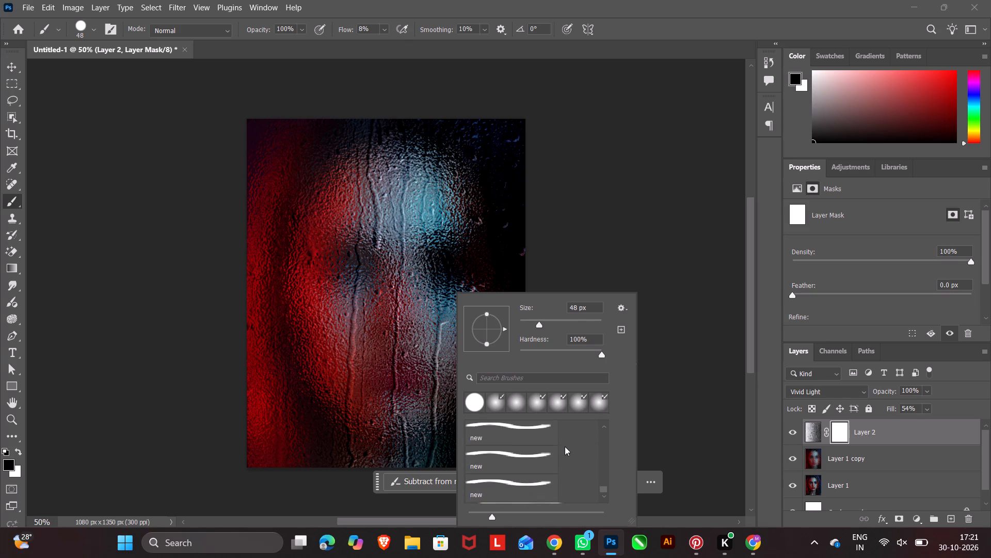
scroll(564, 446, "down", 5)
left_click(56, 29)
left_click(56, 29)
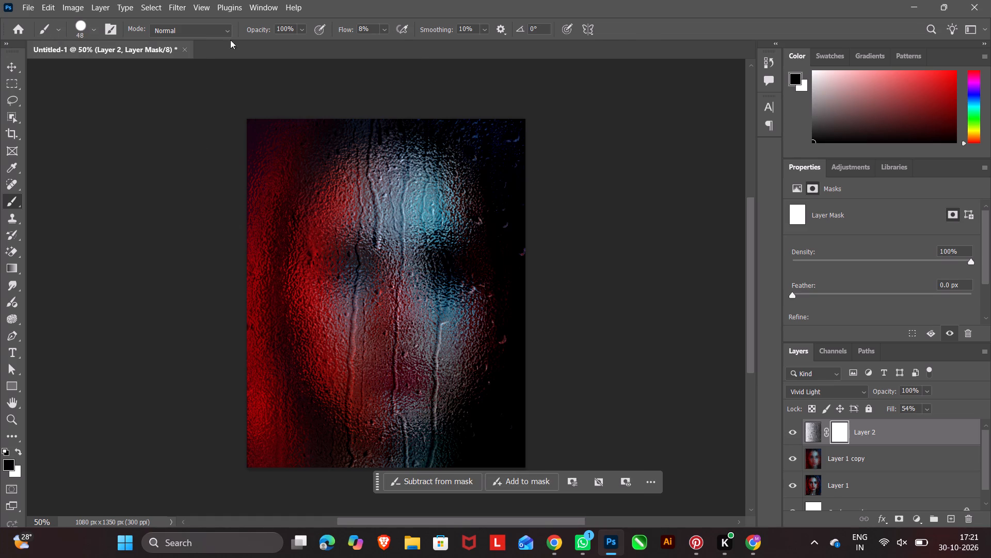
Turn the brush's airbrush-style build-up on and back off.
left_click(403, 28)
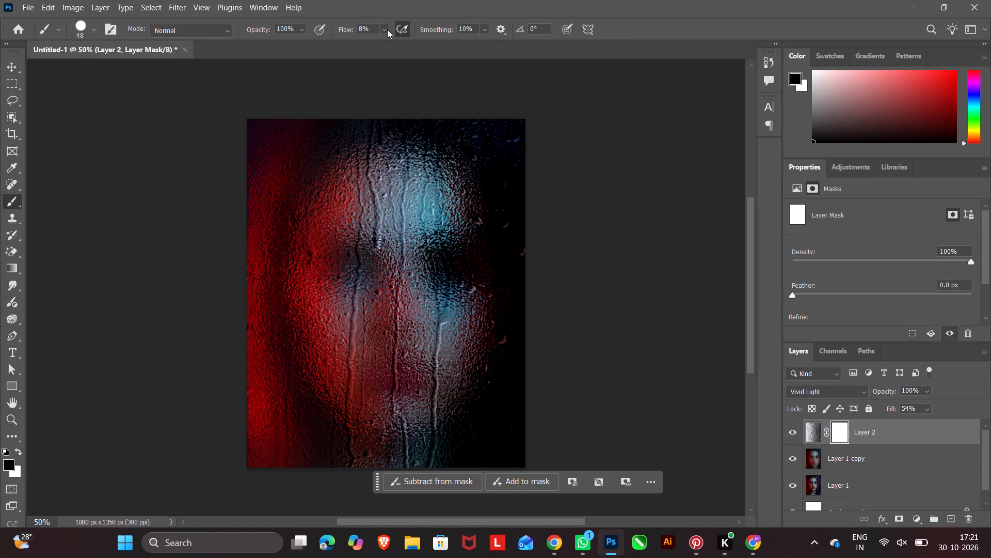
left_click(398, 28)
Browse the brush preset folders, from General Brushes to the Explosion brush sets, for a brush suited to the mask.
left_click(252, 1)
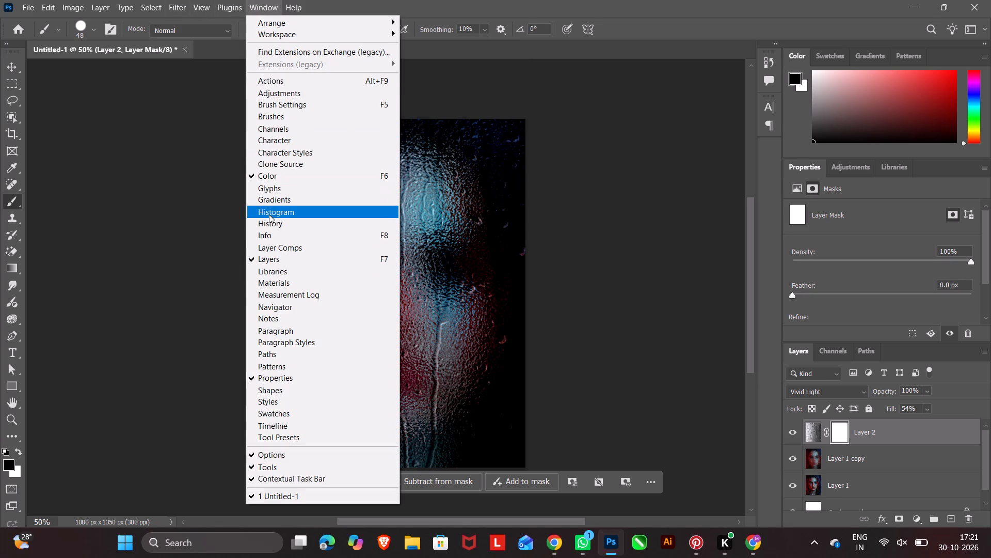
left_click(283, 118)
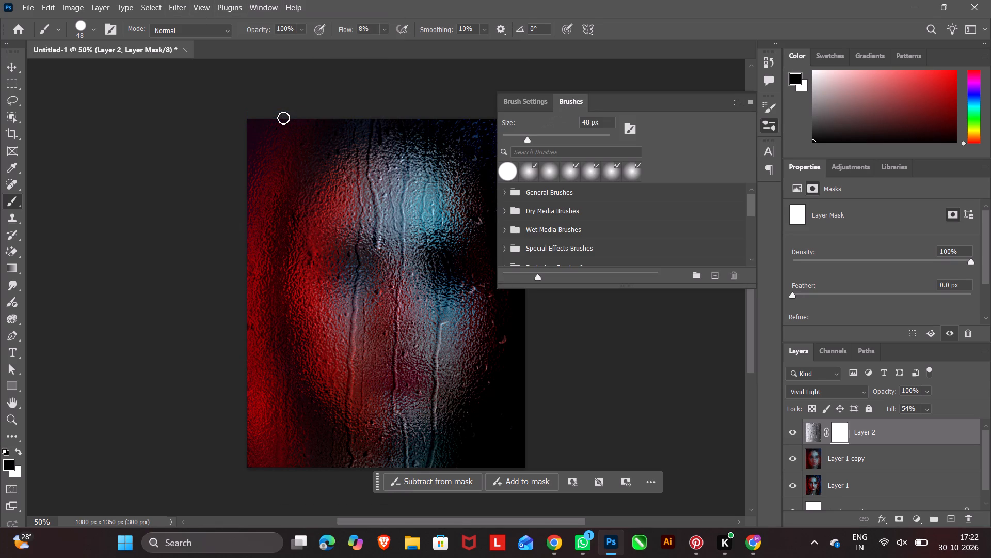
left_click(504, 194)
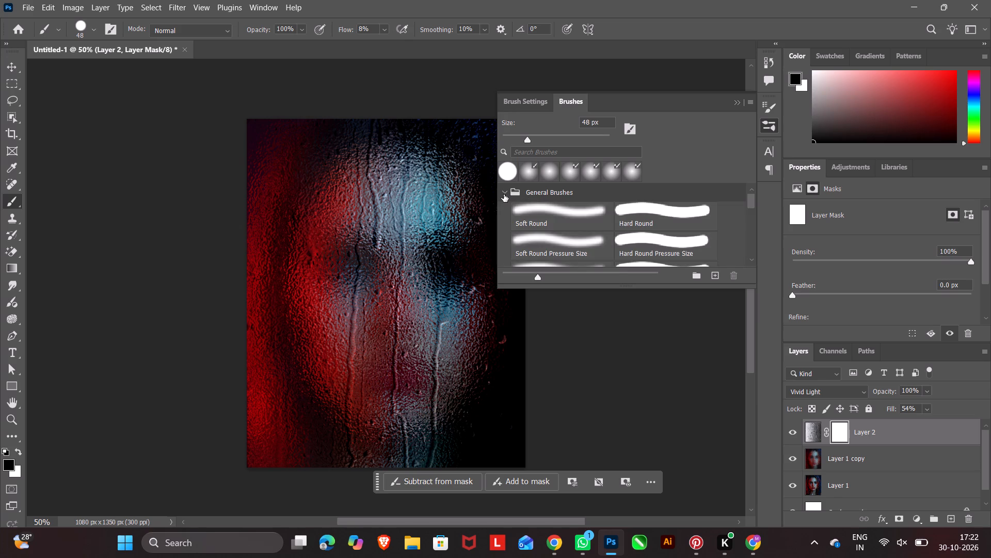
left_click(504, 194)
left_click(508, 208)
left_click(508, 208)
left_click(510, 232)
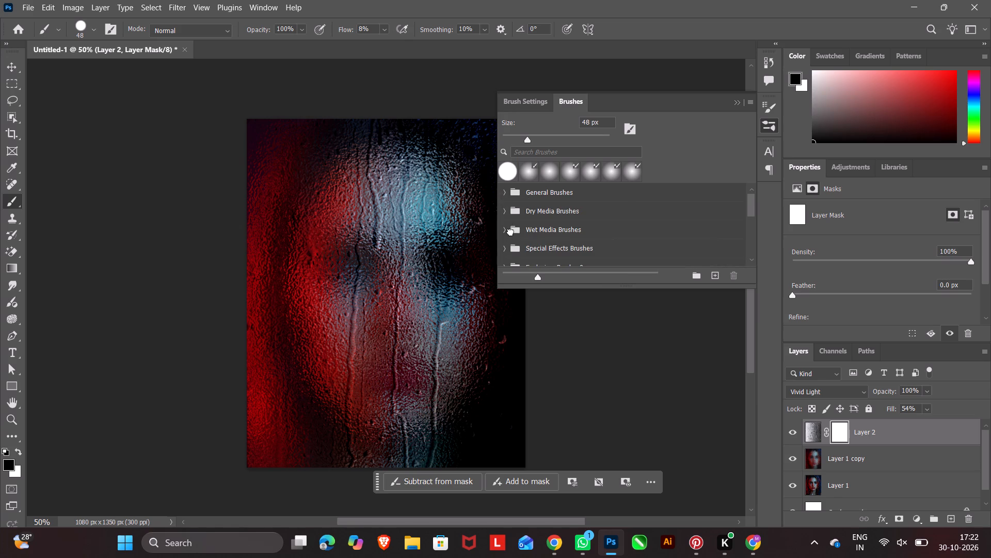
left_click(505, 232)
left_click(505, 232)
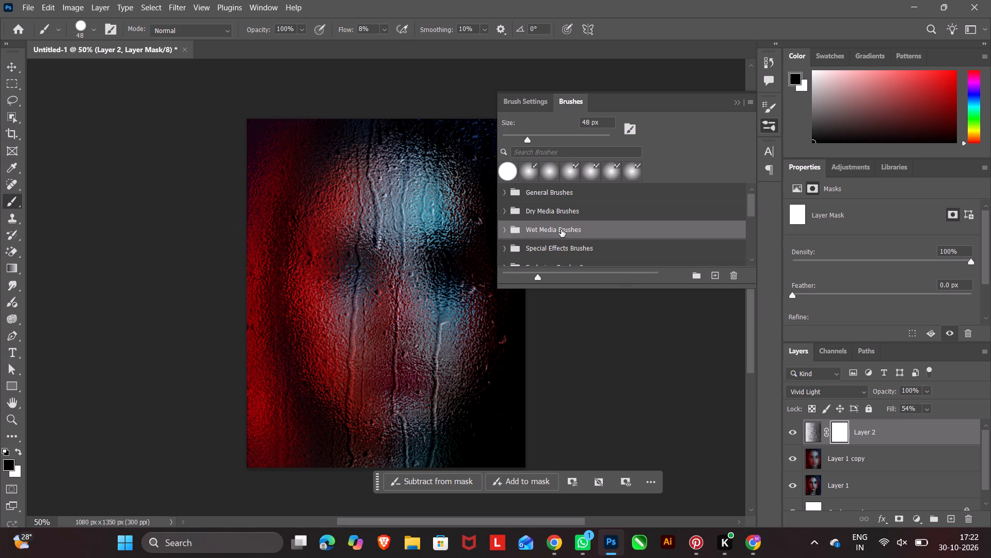
scroll(581, 218, "down", 4)
left_click(504, 223)
left_click(504, 223)
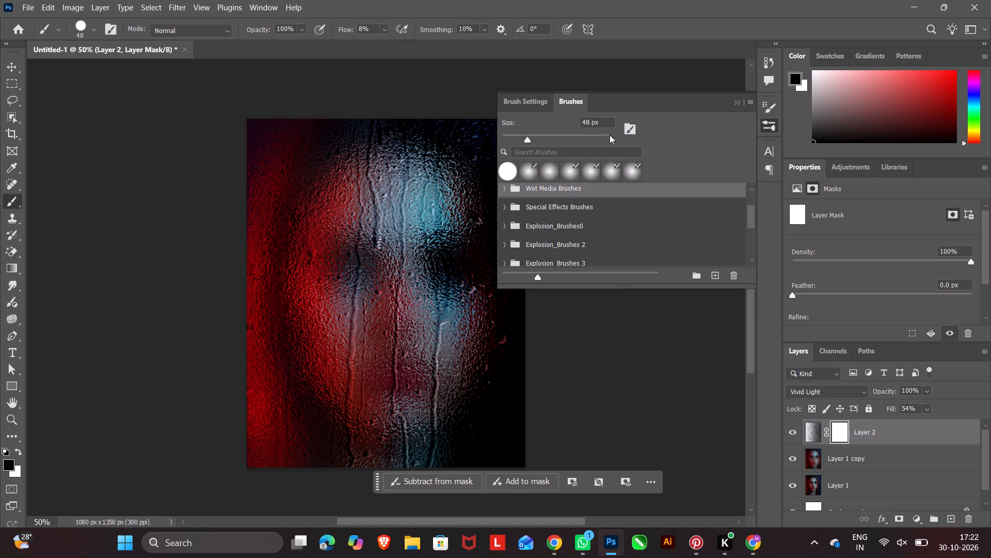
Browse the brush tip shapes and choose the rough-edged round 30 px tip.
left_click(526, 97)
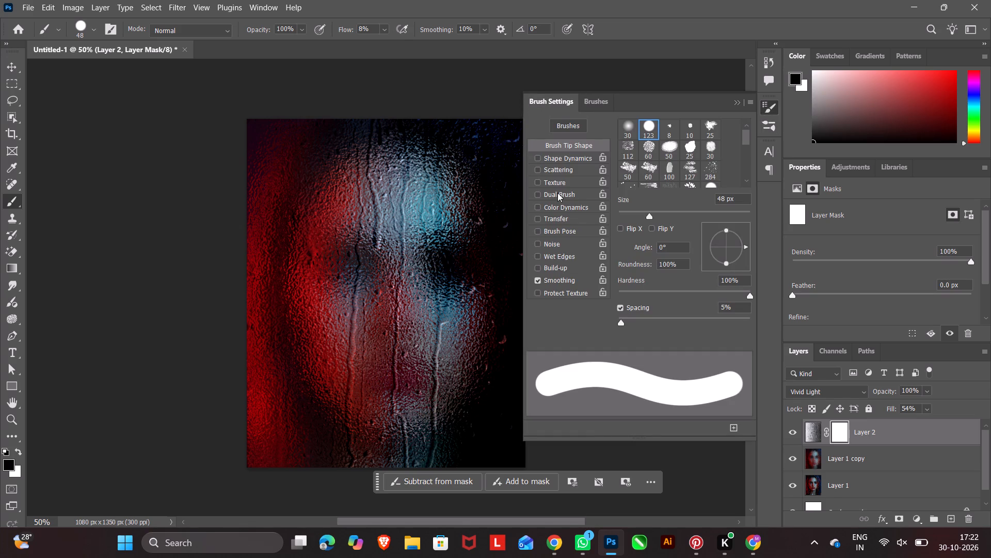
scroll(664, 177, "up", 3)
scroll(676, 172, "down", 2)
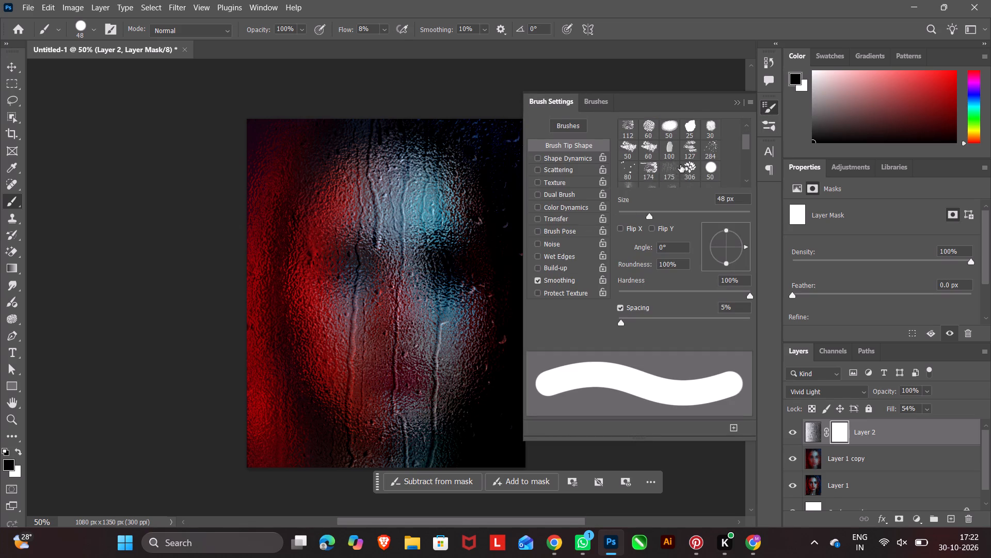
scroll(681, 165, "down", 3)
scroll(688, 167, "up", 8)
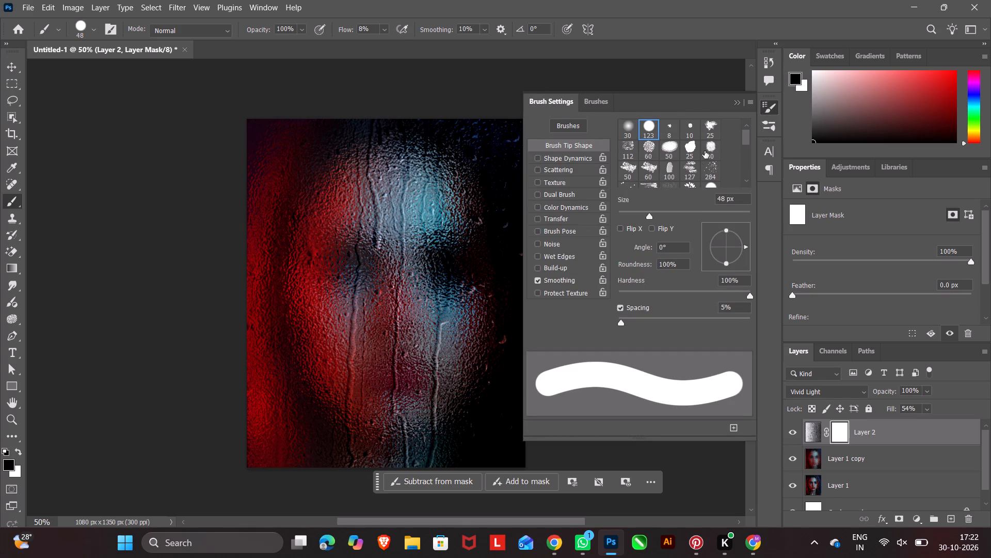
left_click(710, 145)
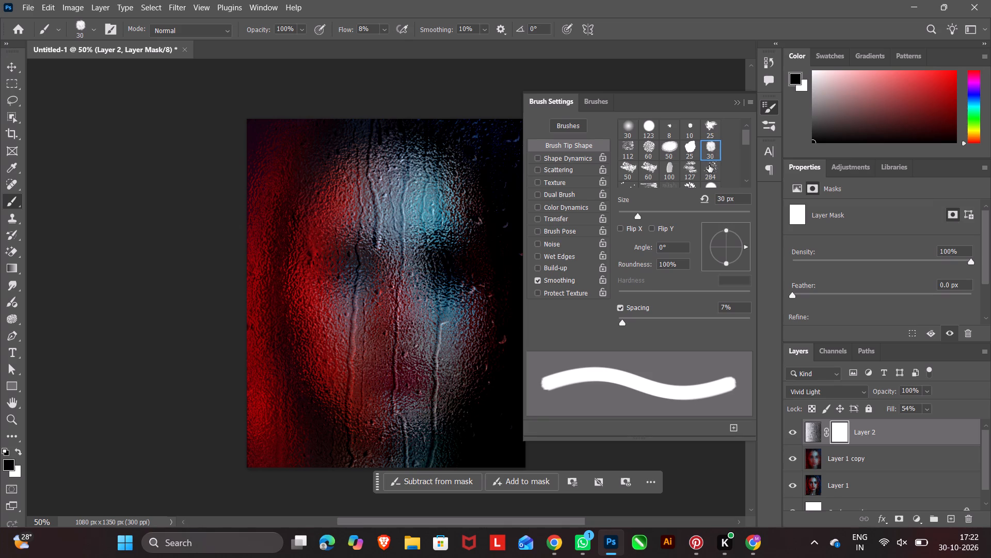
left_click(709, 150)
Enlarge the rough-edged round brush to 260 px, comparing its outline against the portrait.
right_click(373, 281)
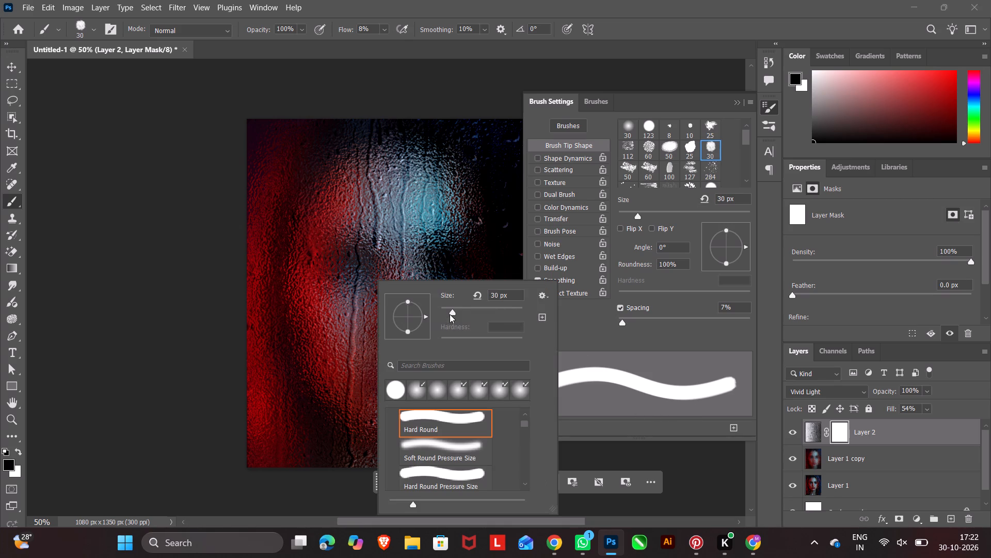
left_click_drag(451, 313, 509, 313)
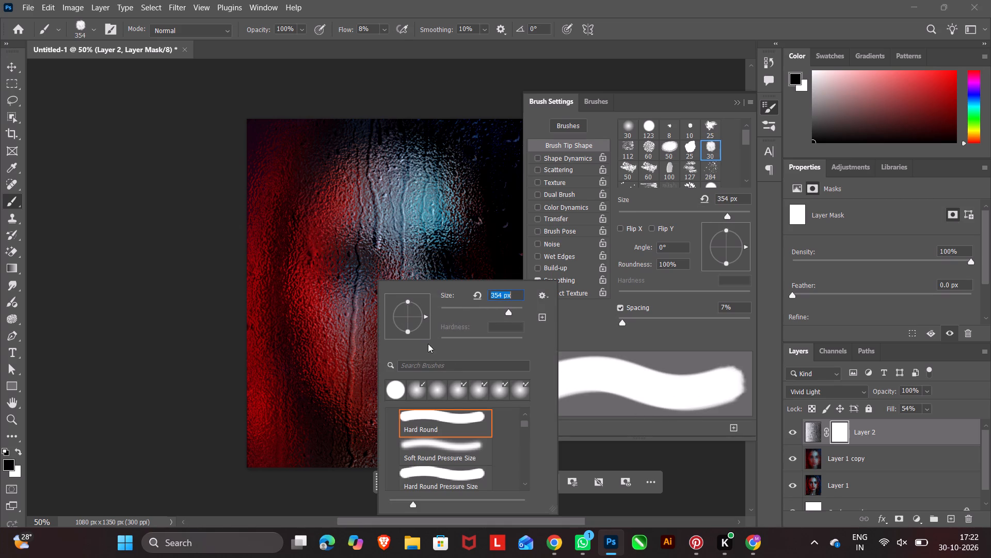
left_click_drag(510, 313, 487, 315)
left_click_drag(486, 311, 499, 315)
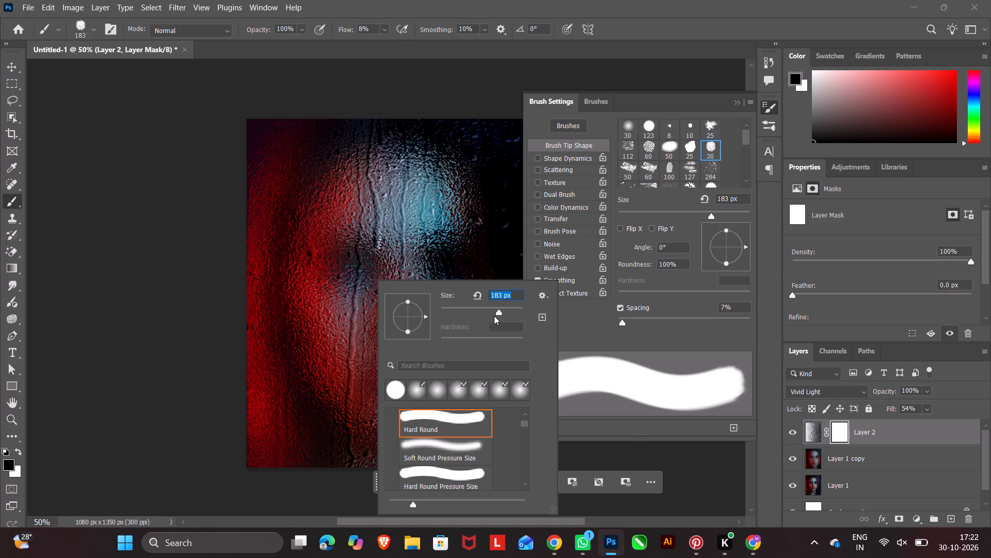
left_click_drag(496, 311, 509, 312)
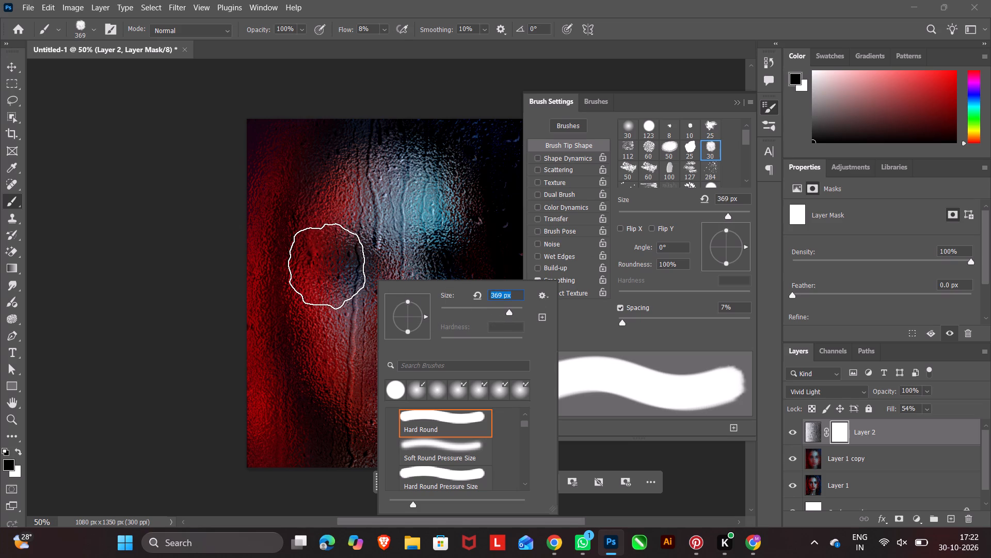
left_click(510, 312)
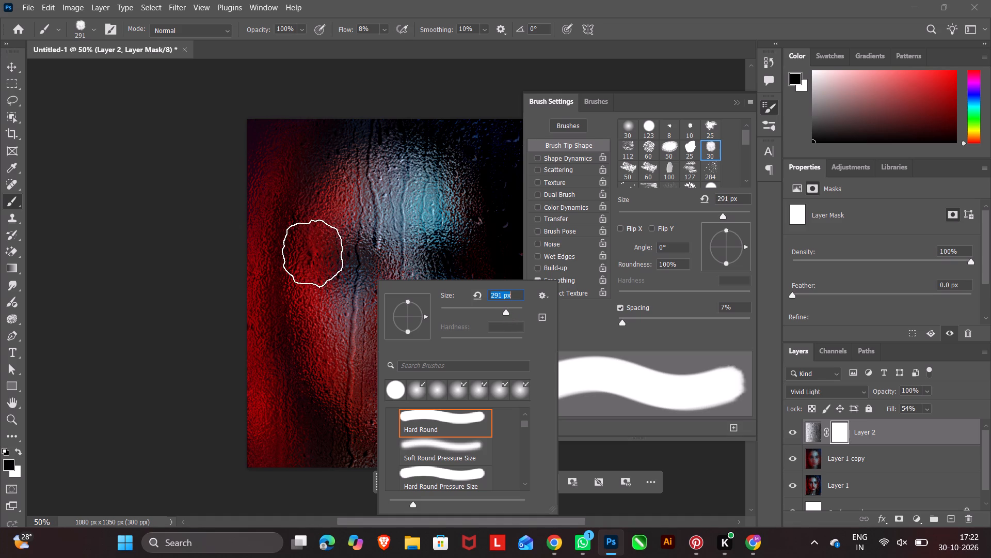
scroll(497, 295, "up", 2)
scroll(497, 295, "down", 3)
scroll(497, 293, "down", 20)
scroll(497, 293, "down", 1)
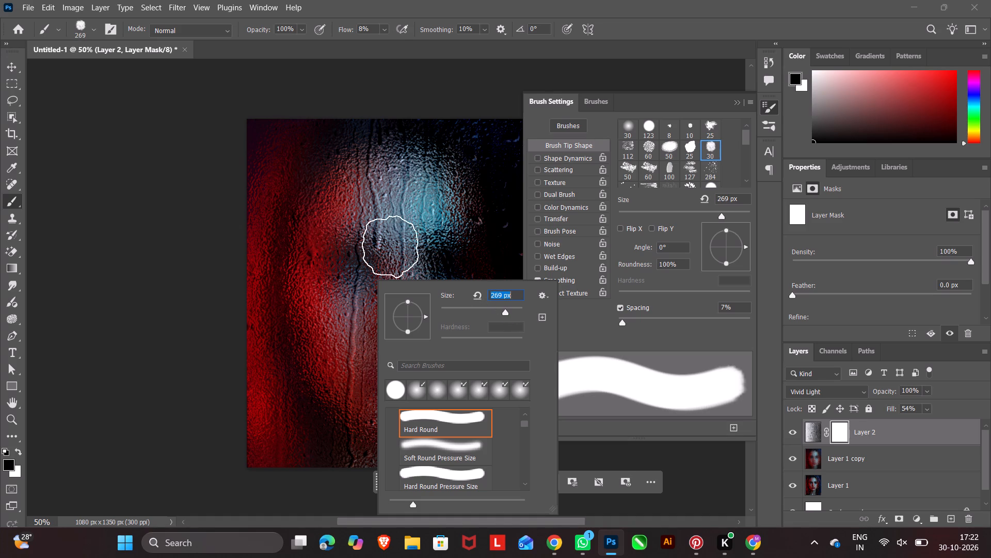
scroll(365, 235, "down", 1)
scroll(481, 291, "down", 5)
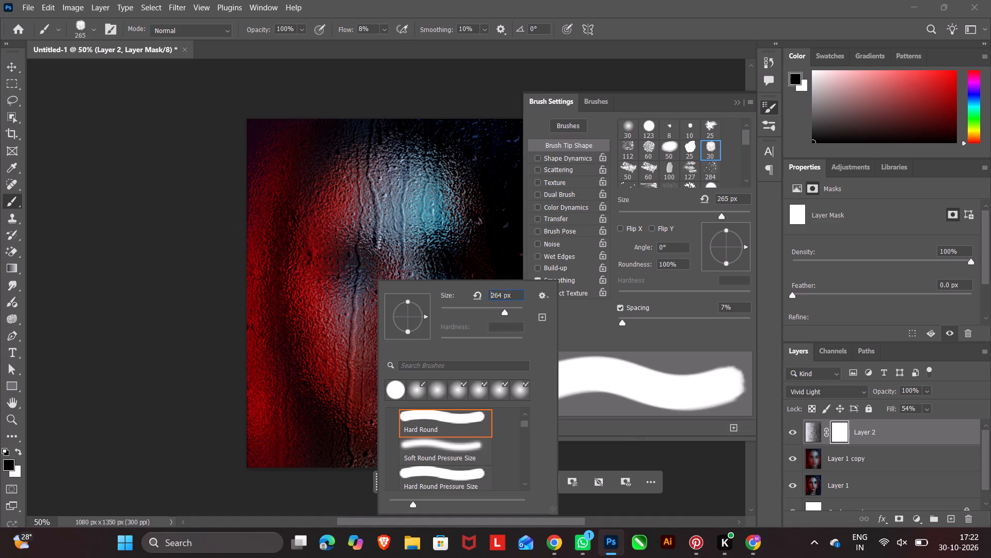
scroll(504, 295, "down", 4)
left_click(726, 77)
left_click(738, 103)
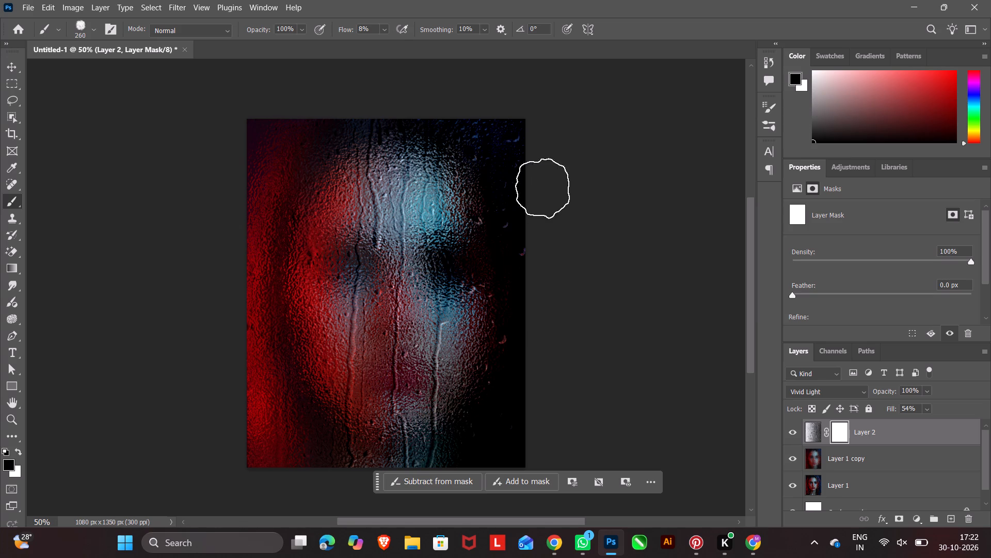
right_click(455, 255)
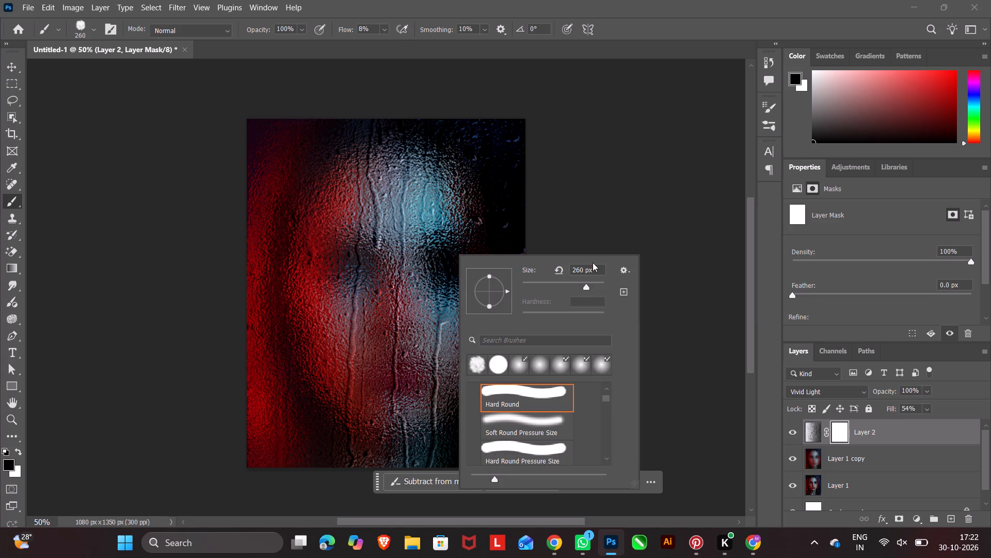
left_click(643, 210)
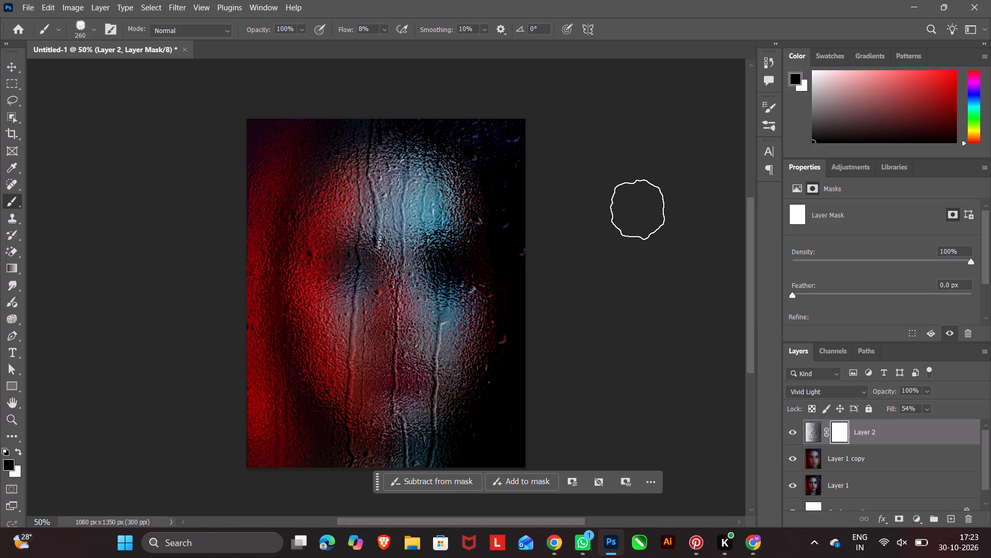
Choose the streaky, bristle-like 174 px brush tip shape for the mask brush.
left_click(260, 4)
left_click(269, 116)
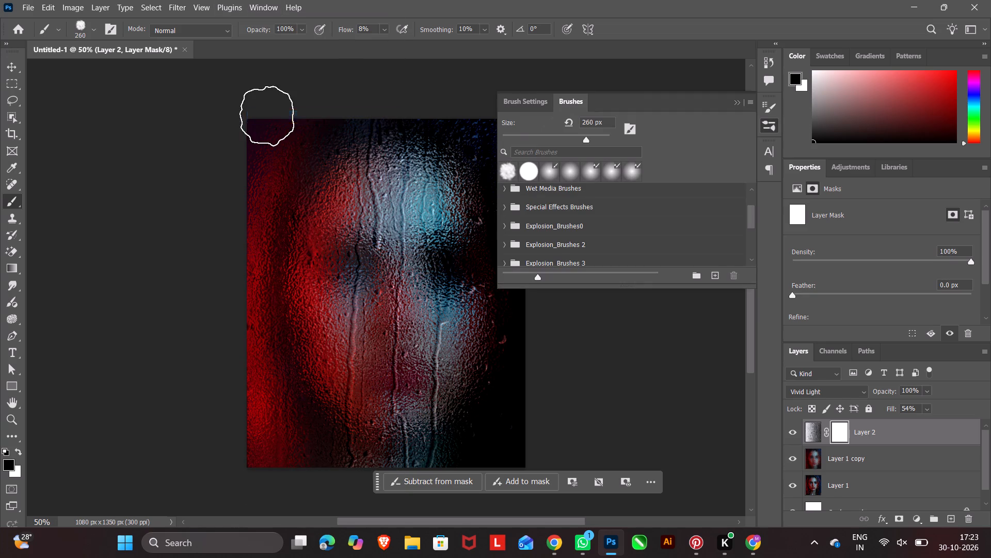
left_click(519, 103)
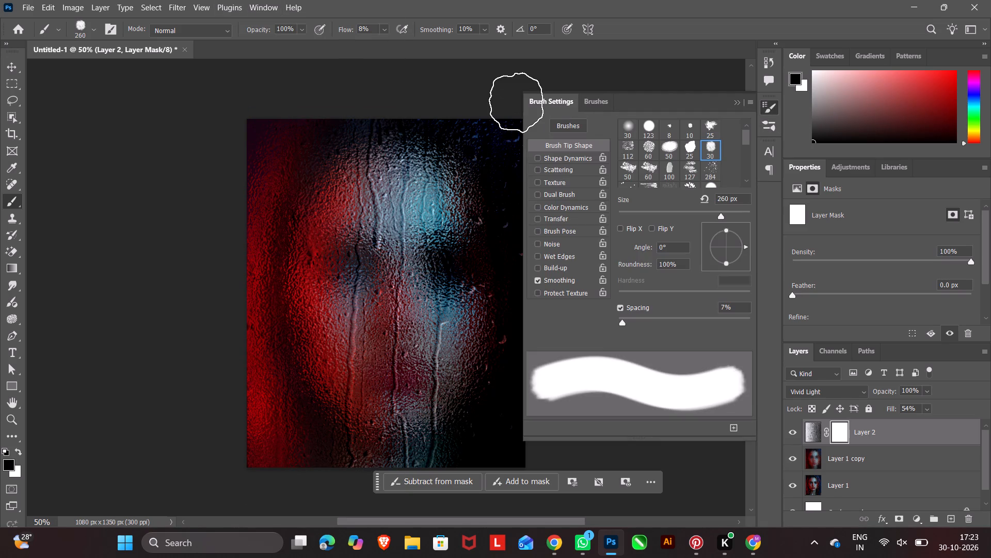
scroll(695, 169, "down", 4)
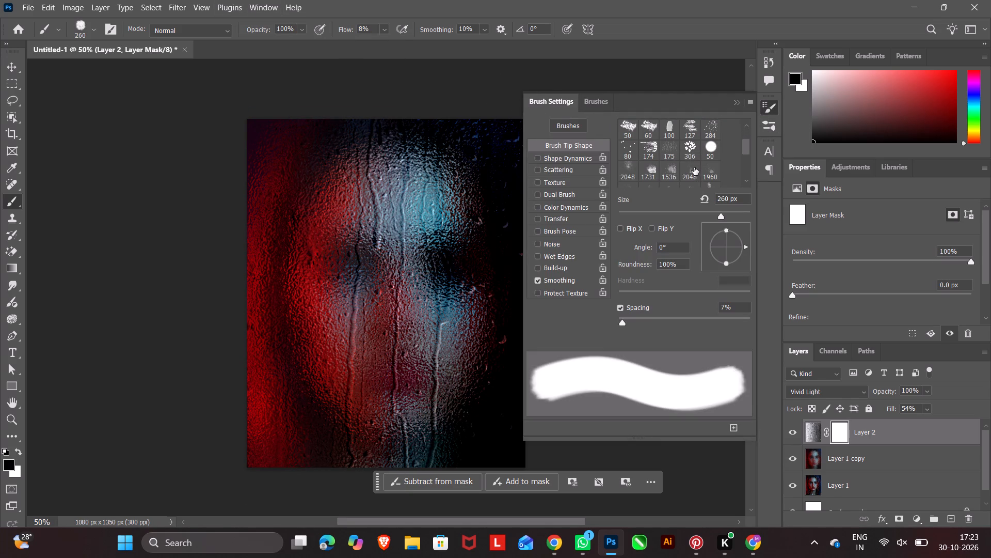
left_click(651, 151)
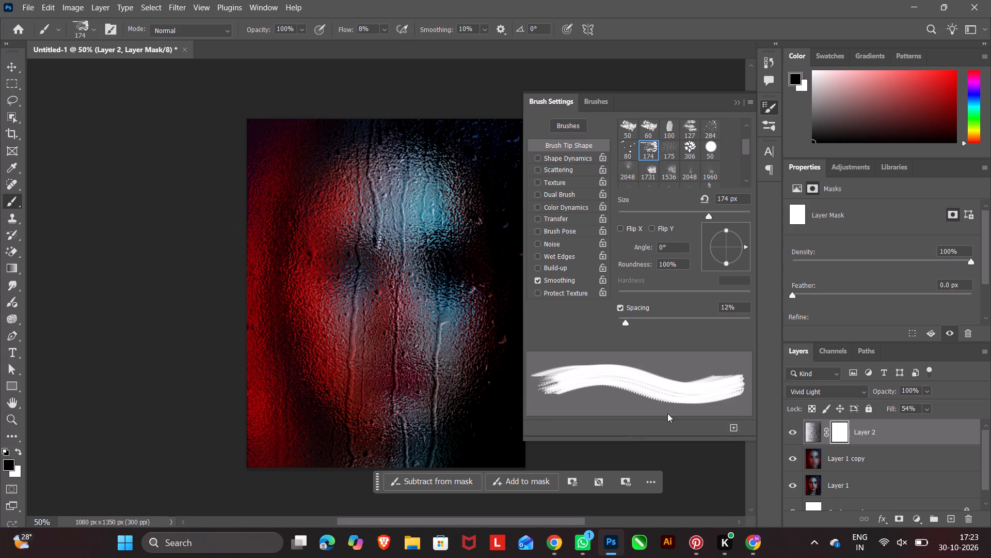
Adjust the bristle tip's spacing, trying 50%, 1% and 21%, and settle slightly below 21%.
scroll(695, 396, "down", 3)
left_click(674, 395)
left_click_drag(624, 322, 652, 324)
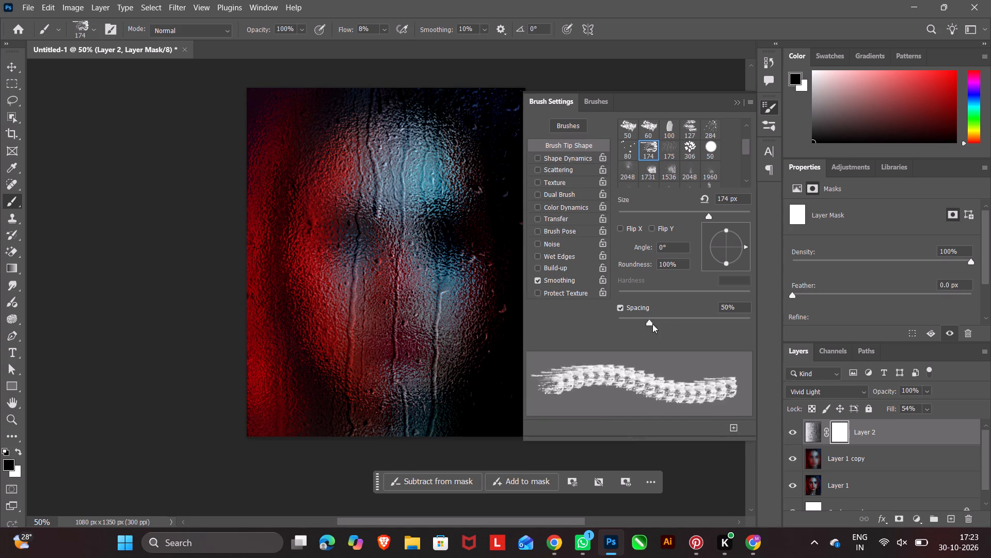
left_click_drag(652, 324, 608, 335)
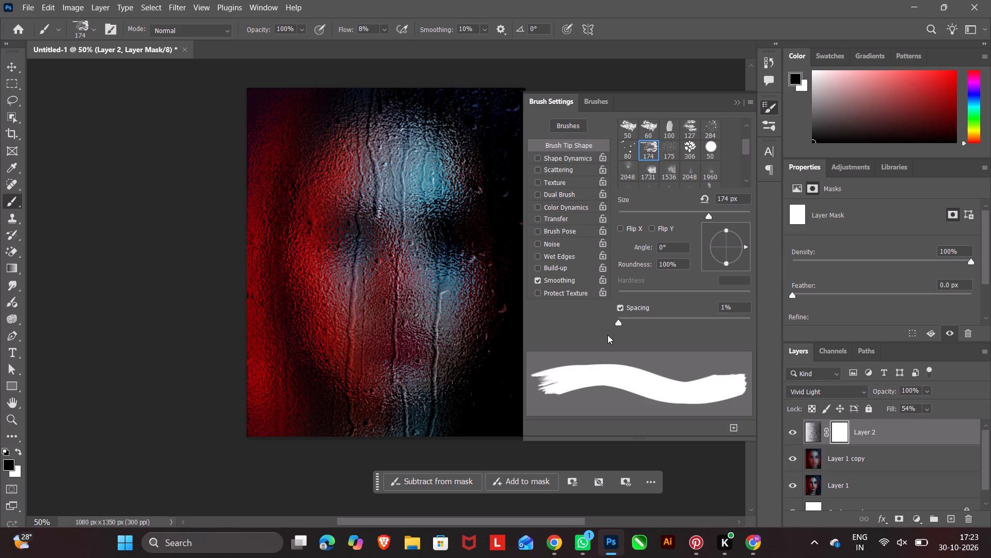
left_click_drag(608, 335, 631, 337)
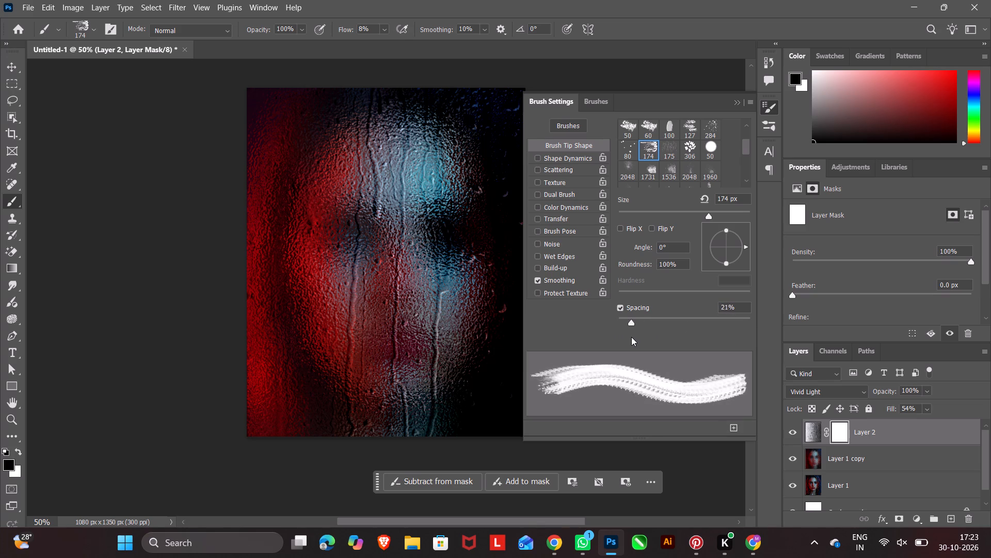
left_click_drag(631, 337, 627, 338)
left_click(734, 102)
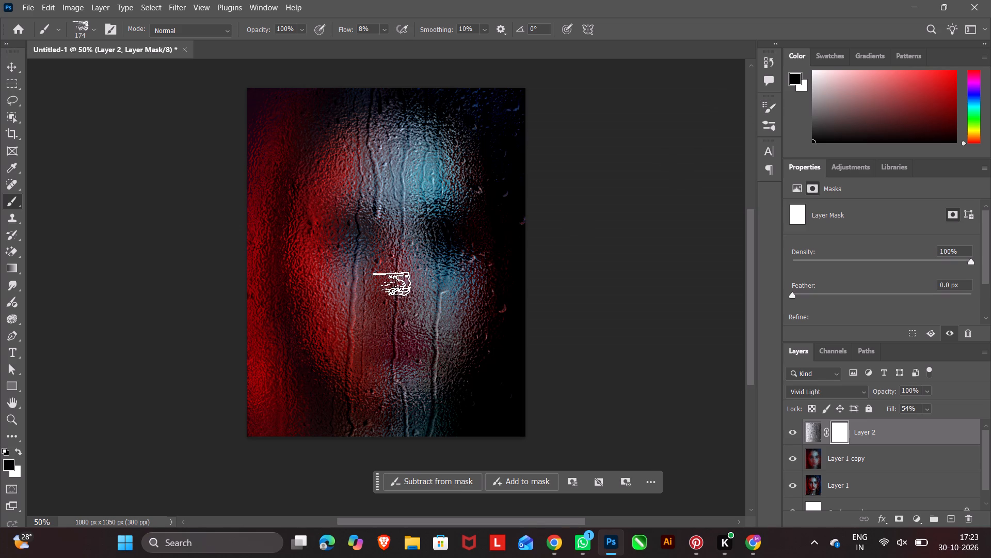
Enlarge the bristle brush to 417 px and rotate its tip to an angle of 178°.
right_click(394, 272)
left_click_drag(516, 303, 521, 303)
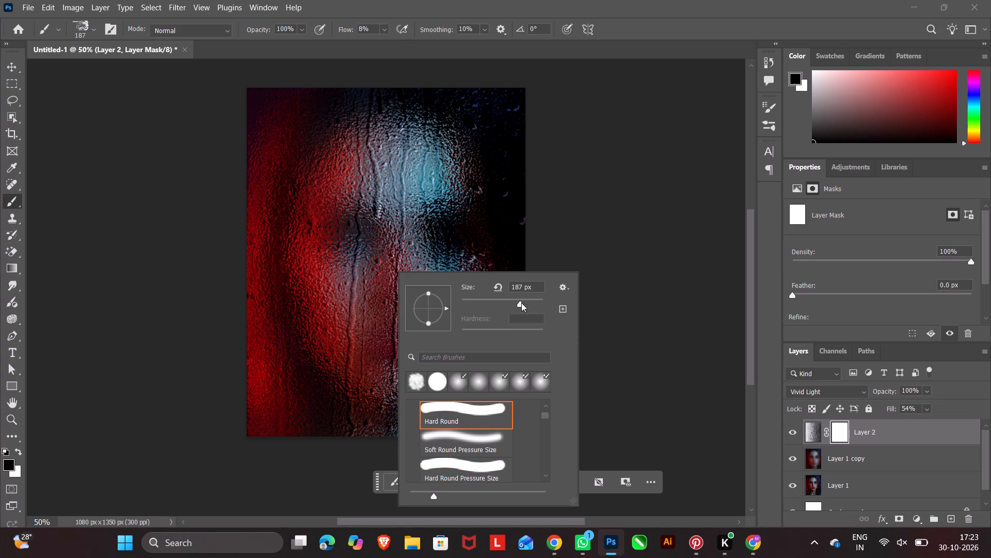
left_click_drag(521, 303, 525, 304)
left_click_drag(524, 304, 532, 304)
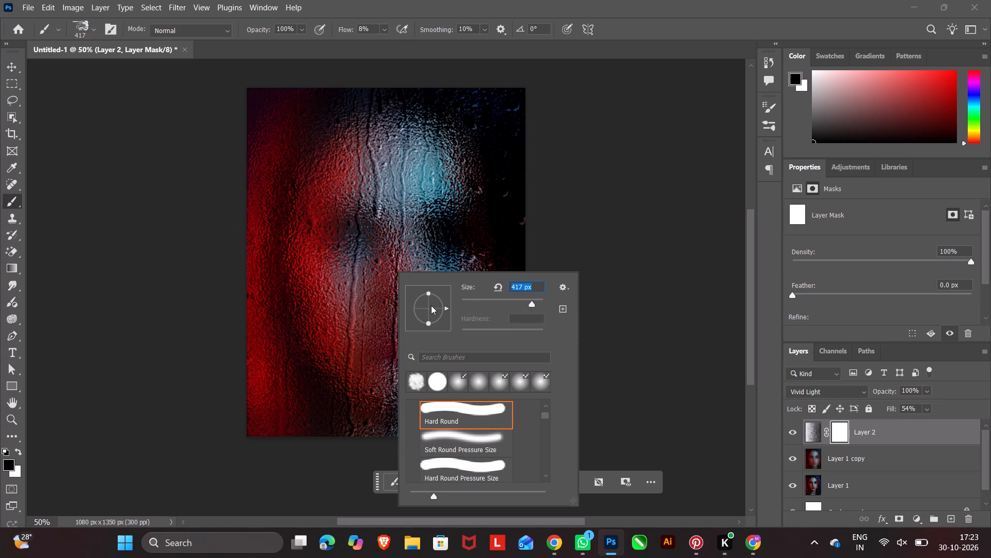
left_click_drag(447, 306, 392, 307)
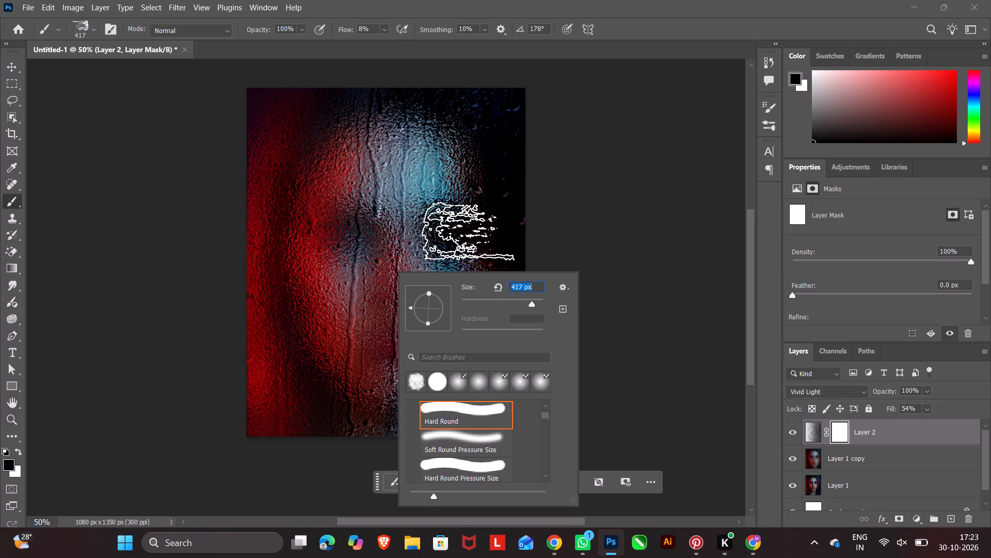
Rotate the bristle tip to 180° and paint one light black stroke across the eyes on Layer 2's mask.
left_click(410, 308)
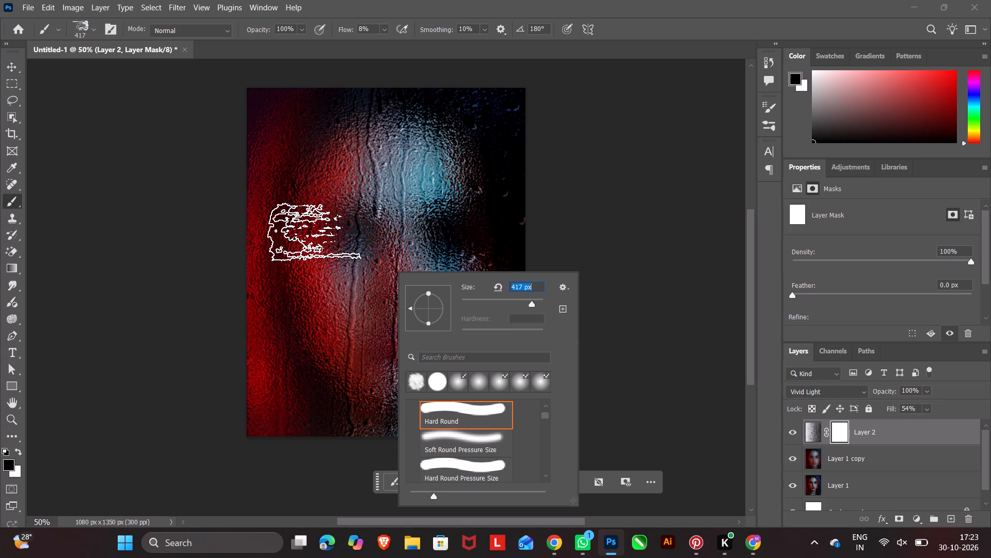
left_click_drag(312, 231, 495, 232)
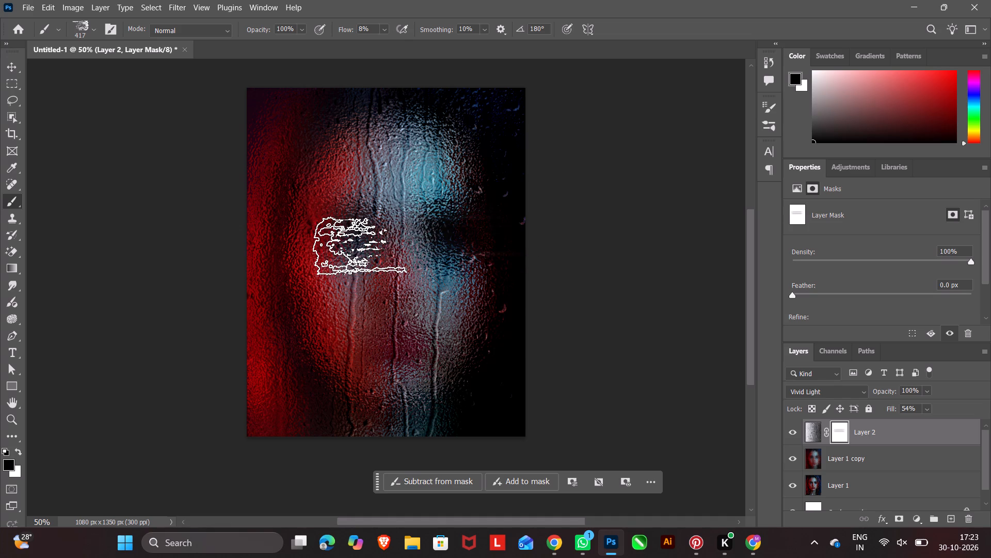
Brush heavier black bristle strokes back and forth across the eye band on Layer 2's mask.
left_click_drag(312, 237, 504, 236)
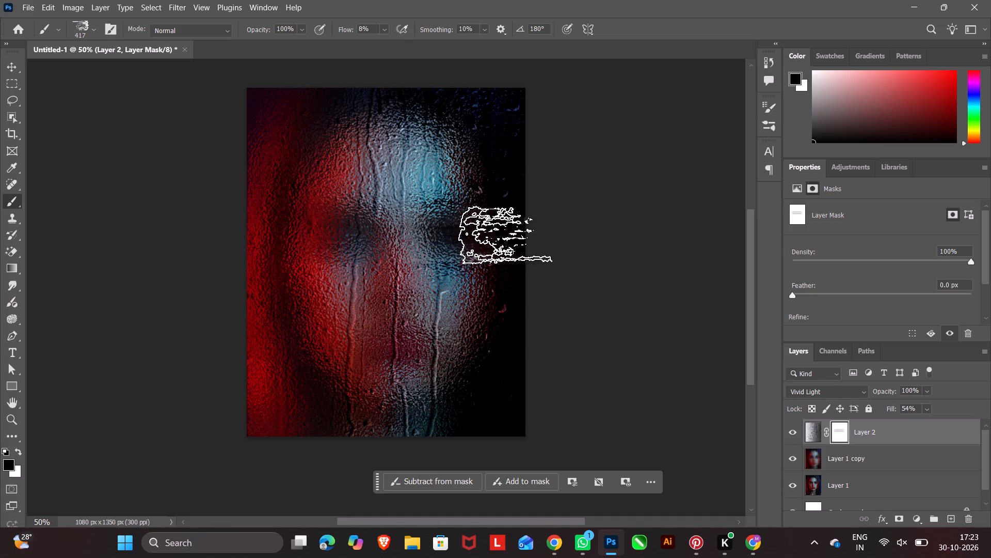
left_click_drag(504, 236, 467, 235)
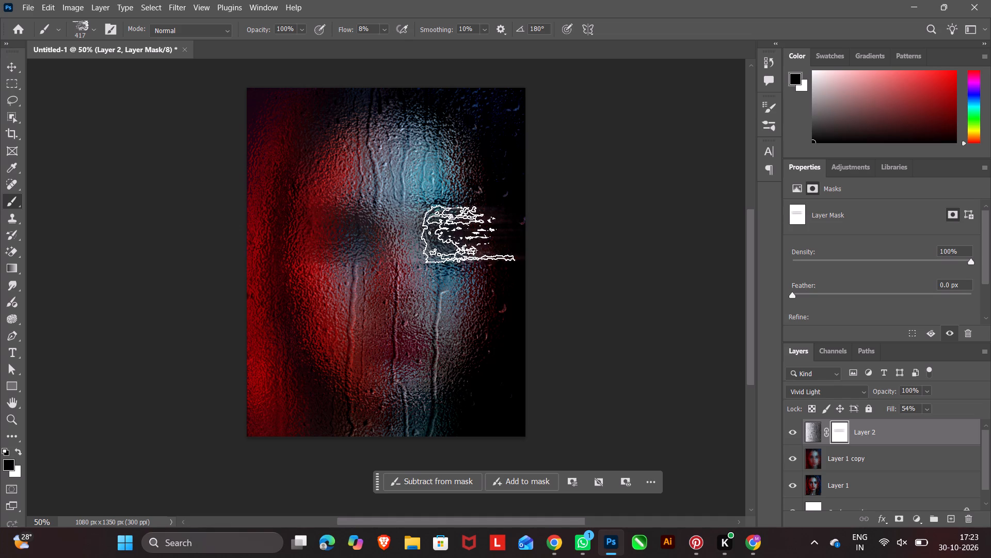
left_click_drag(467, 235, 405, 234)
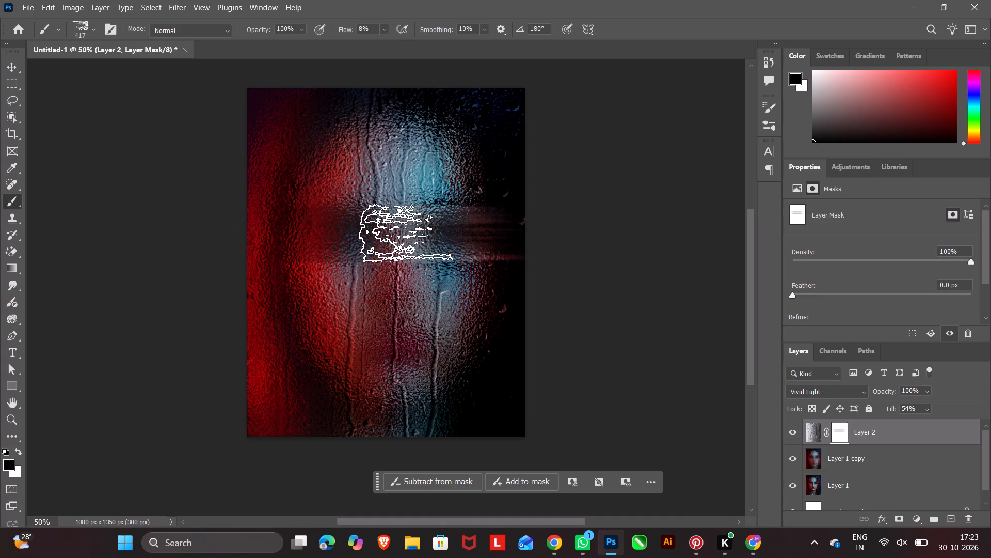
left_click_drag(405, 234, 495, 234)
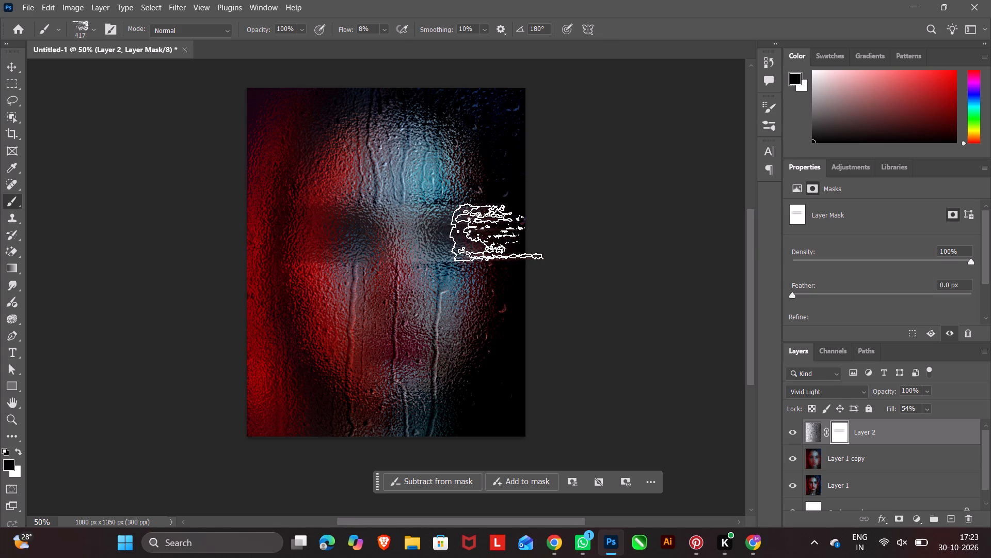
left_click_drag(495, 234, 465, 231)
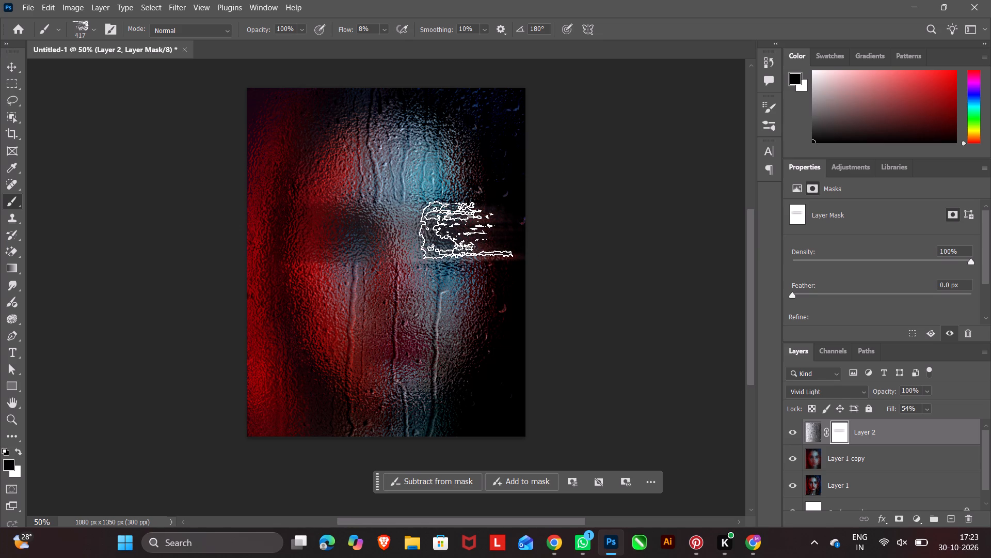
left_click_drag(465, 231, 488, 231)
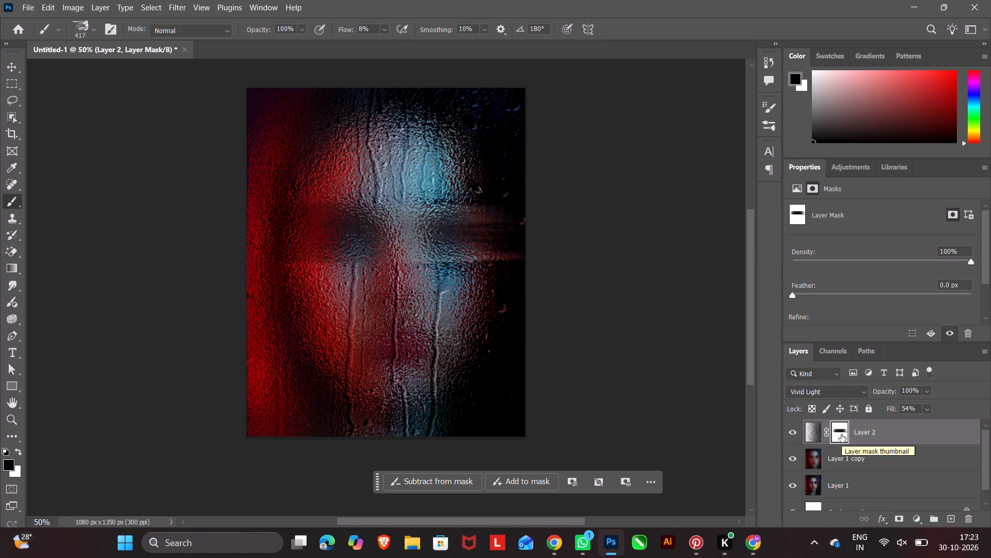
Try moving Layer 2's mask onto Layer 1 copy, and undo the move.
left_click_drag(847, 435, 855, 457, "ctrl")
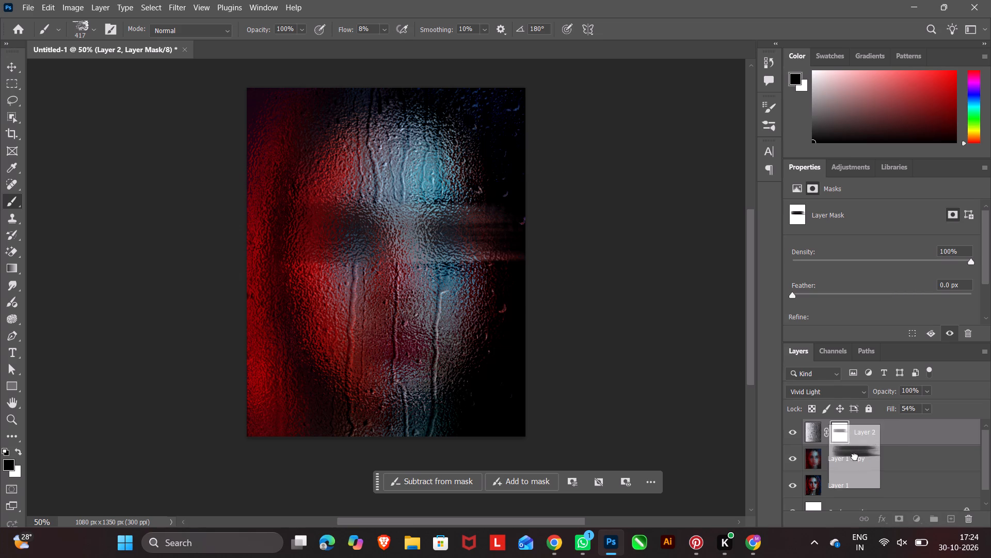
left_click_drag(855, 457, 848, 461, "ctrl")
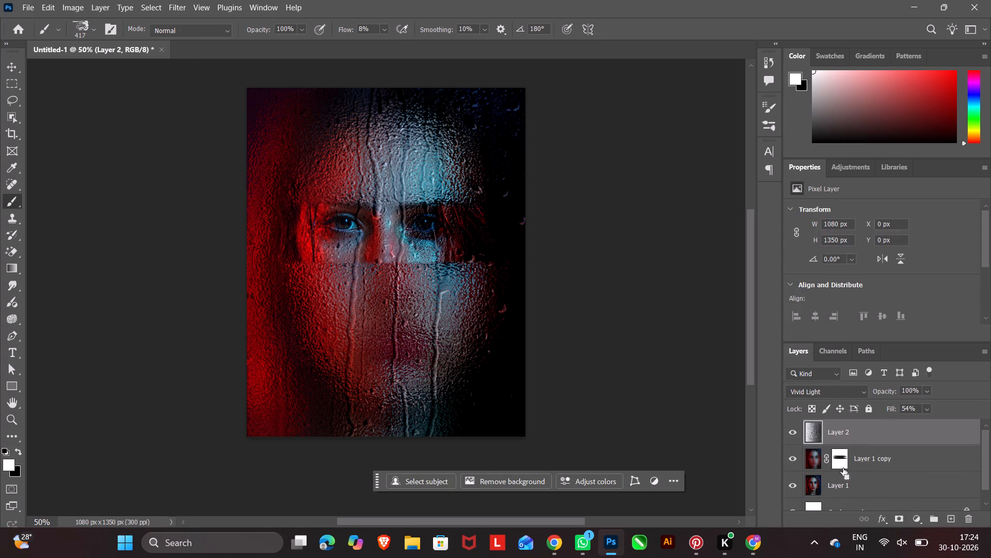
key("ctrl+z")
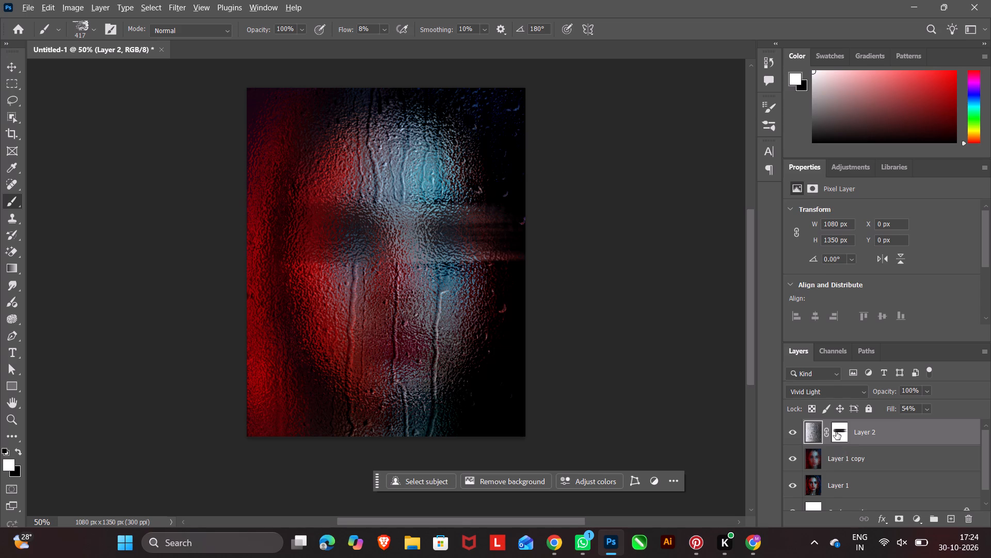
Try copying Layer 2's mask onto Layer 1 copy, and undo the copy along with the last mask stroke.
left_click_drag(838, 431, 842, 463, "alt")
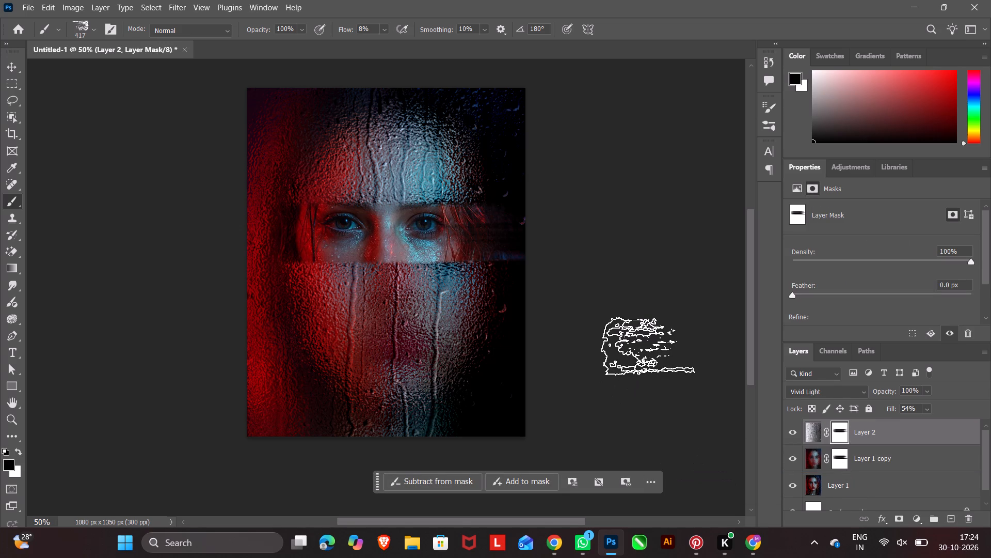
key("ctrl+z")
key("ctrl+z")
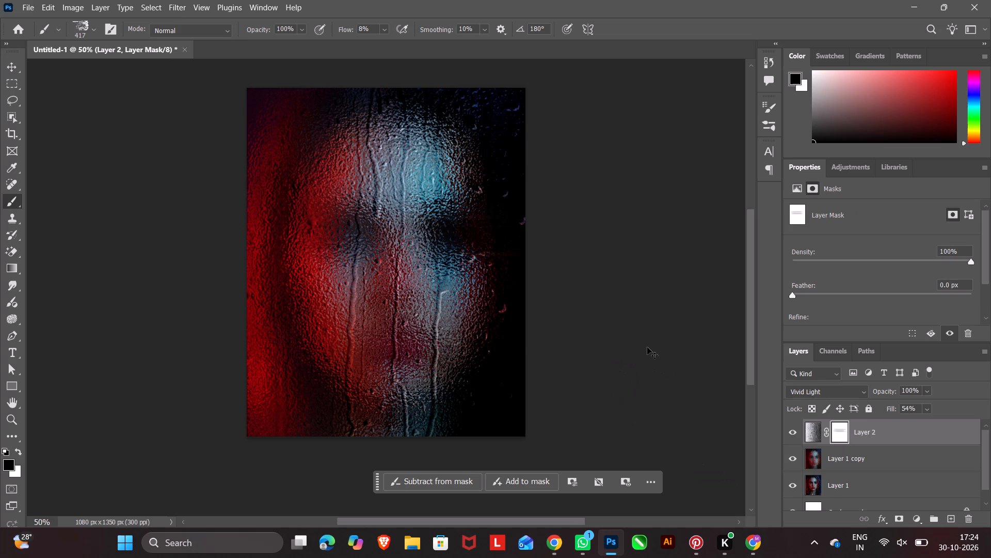
Reselect the recent 417 px bristle brush and paint a light black stroke across the eyes on Layer 2's mask.
right_click(372, 242)
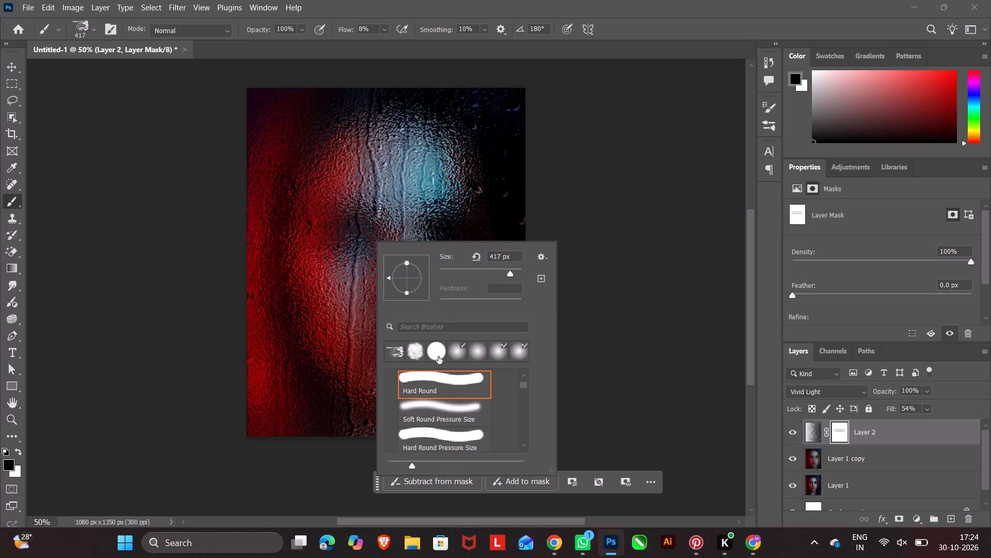
left_click(398, 352)
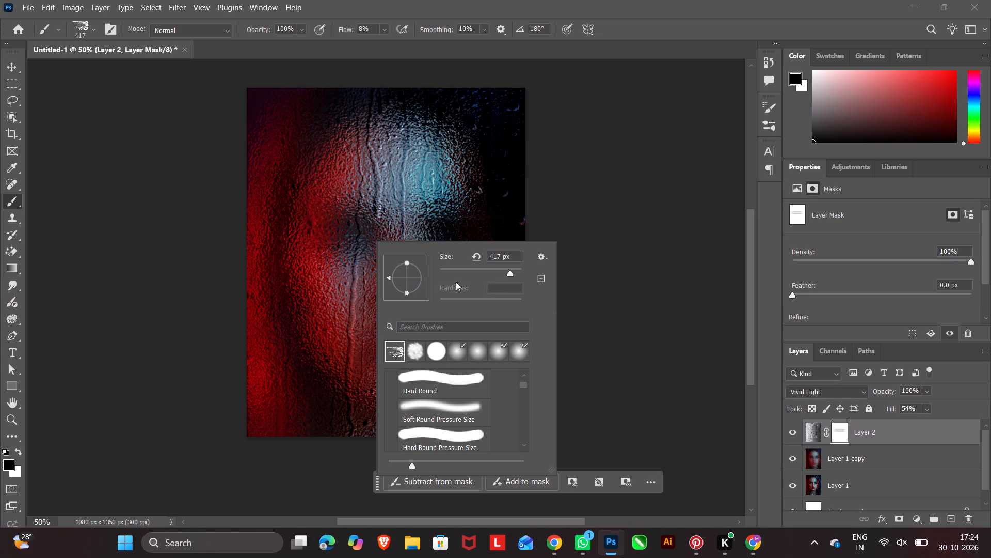
left_click_drag(412, 466, 395, 466)
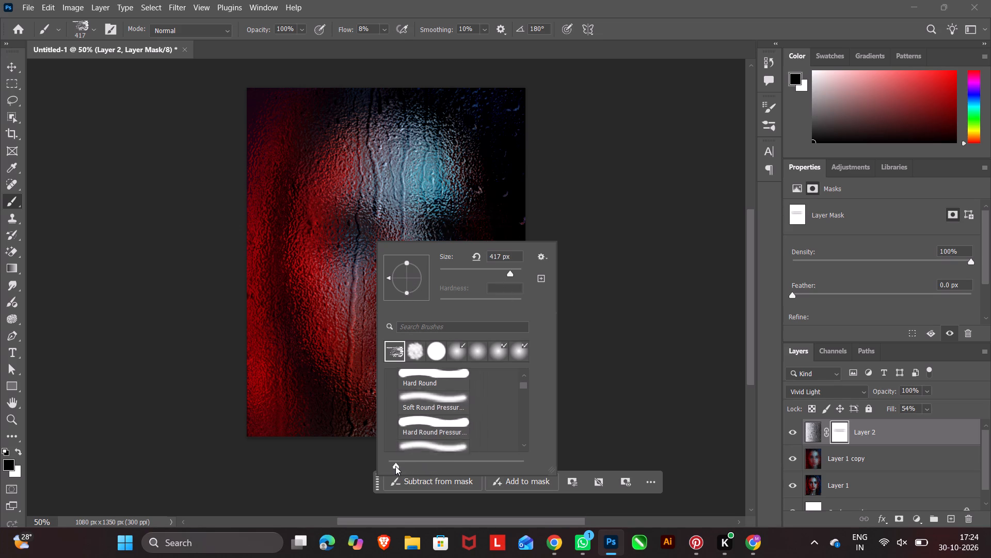
left_click_drag(395, 466, 429, 468)
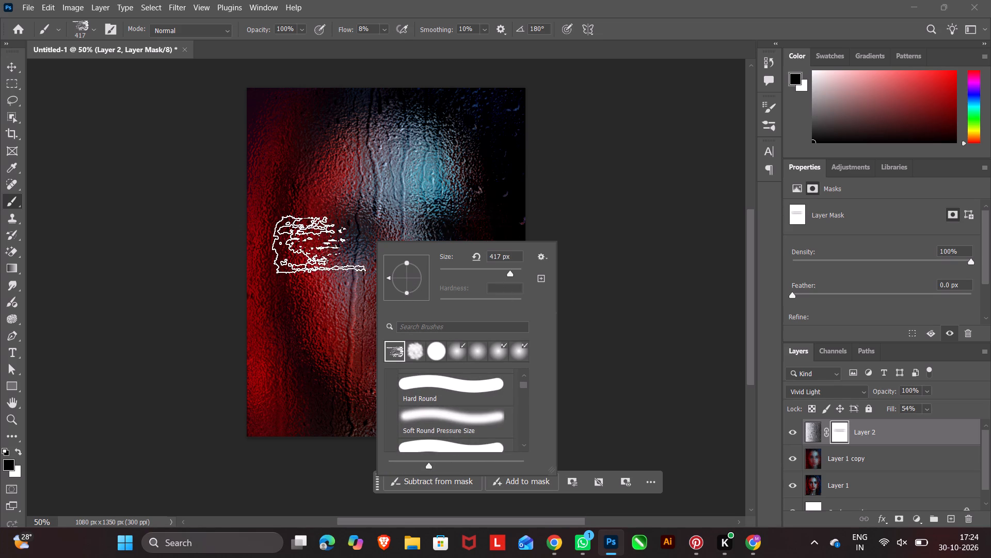
left_click_drag(324, 239, 483, 240)
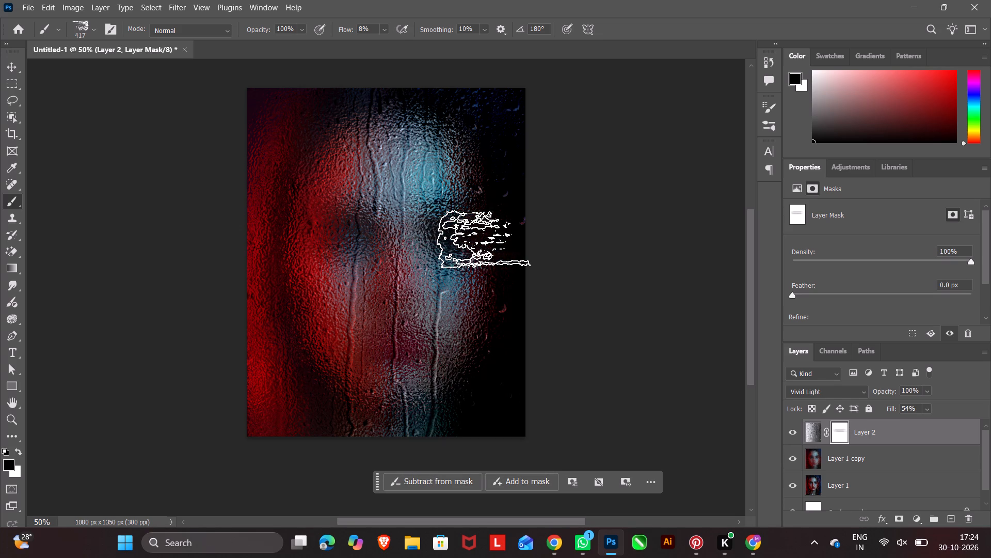
left_click_drag(483, 240, 484, 240)
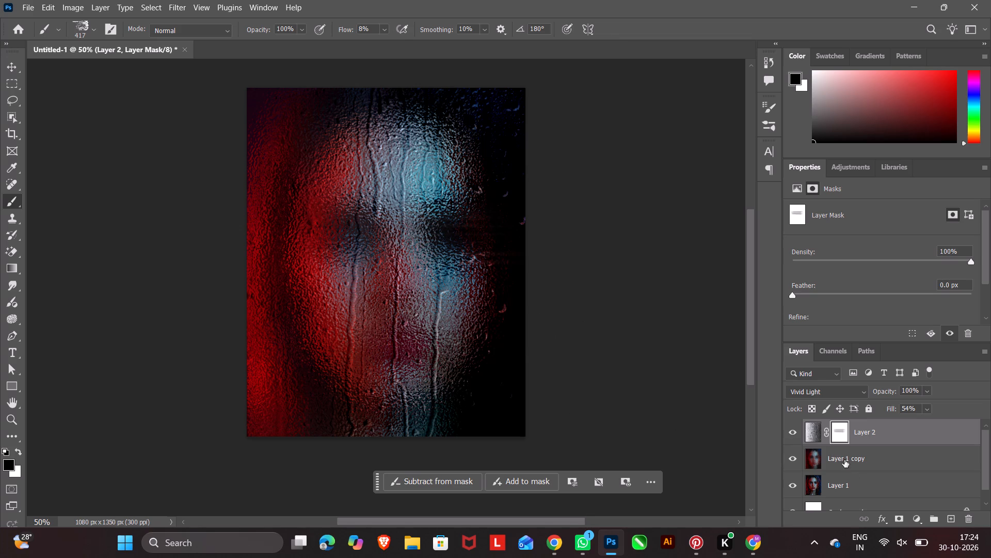
Copy Layer 2's mask onto the blurred Layer 1 copy.
left_click(839, 434)
left_click_drag(839, 433, 844, 462, "alt")
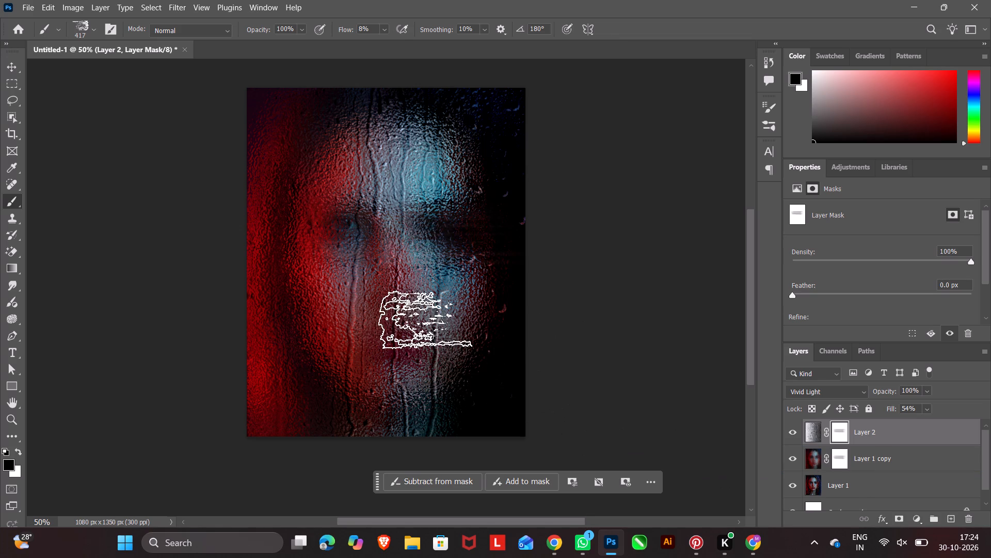
Paint two more black bristle strokes horizontally across the eye band on Layer 2's mask.
left_click_drag(329, 234, 479, 234)
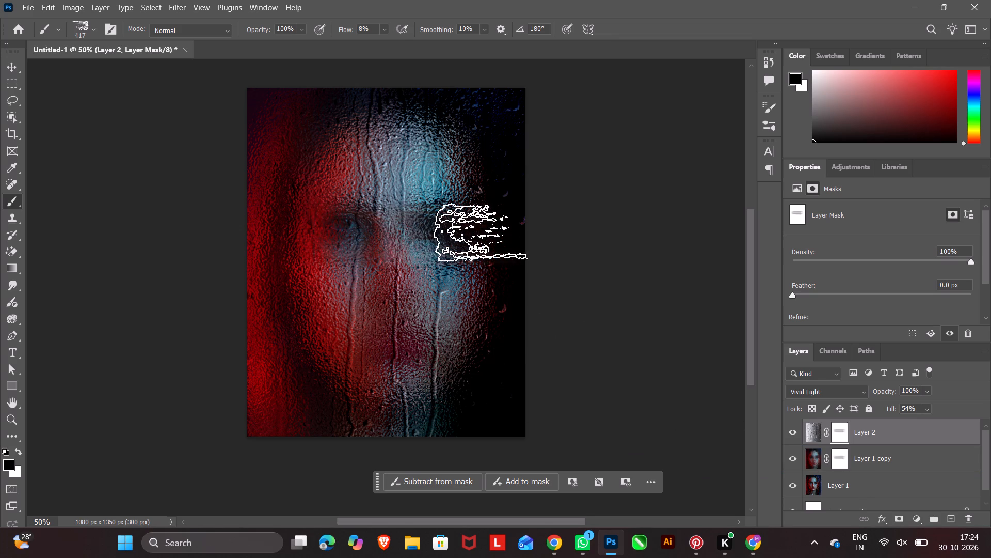
left_click_drag(479, 234, 487, 234)
left_click_drag(330, 235, 505, 235)
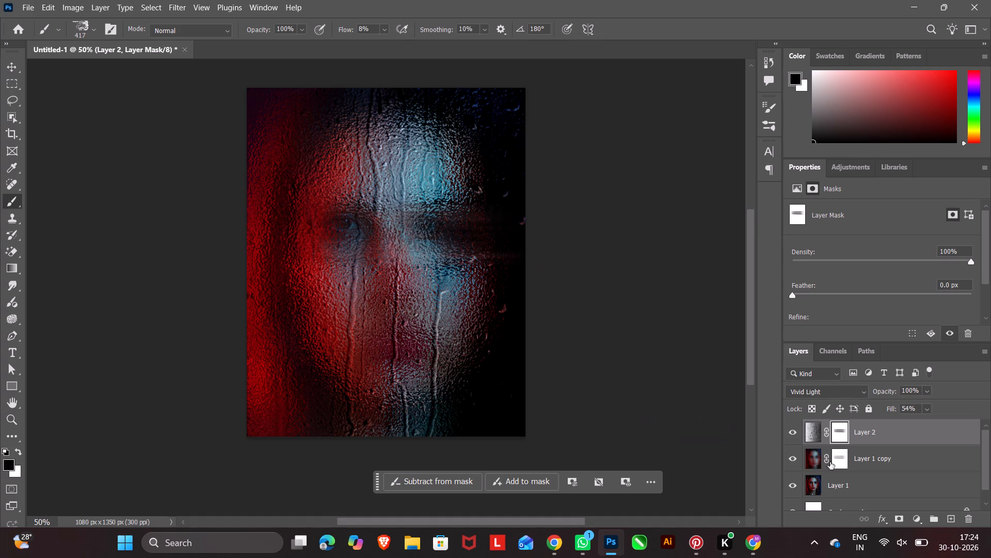
Paint black bristle strokes back and forth across both eyes on Layer 1 copy's mask to reveal the sharp portrait beneath.
left_click(837, 462)
left_click_drag(324, 231, 327, 231)
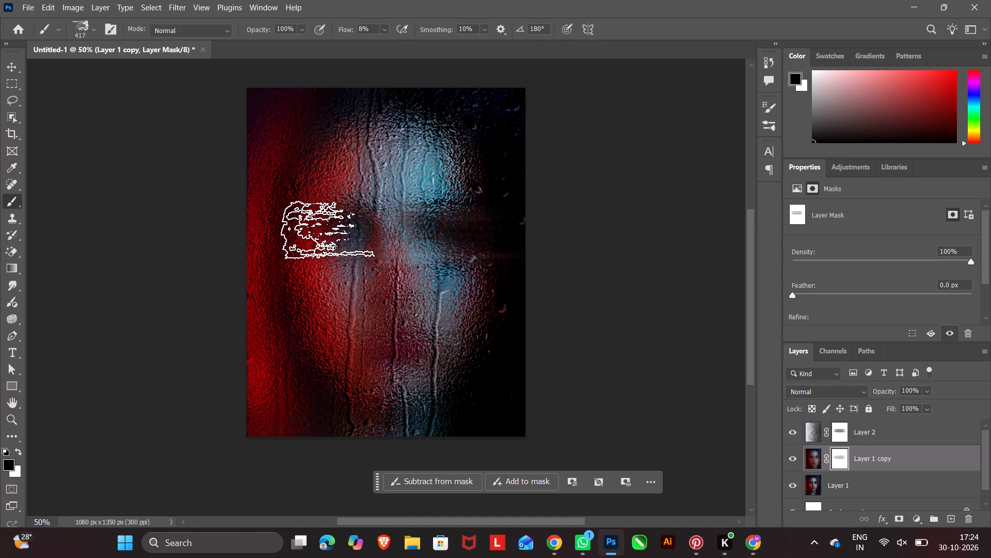
left_click_drag(327, 231, 395, 227)
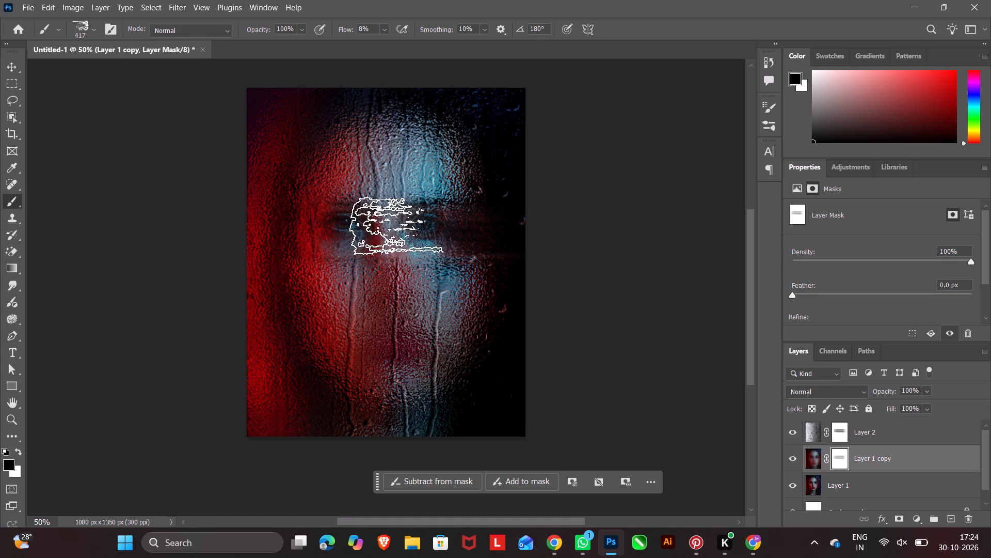
left_click_drag(395, 227, 450, 236)
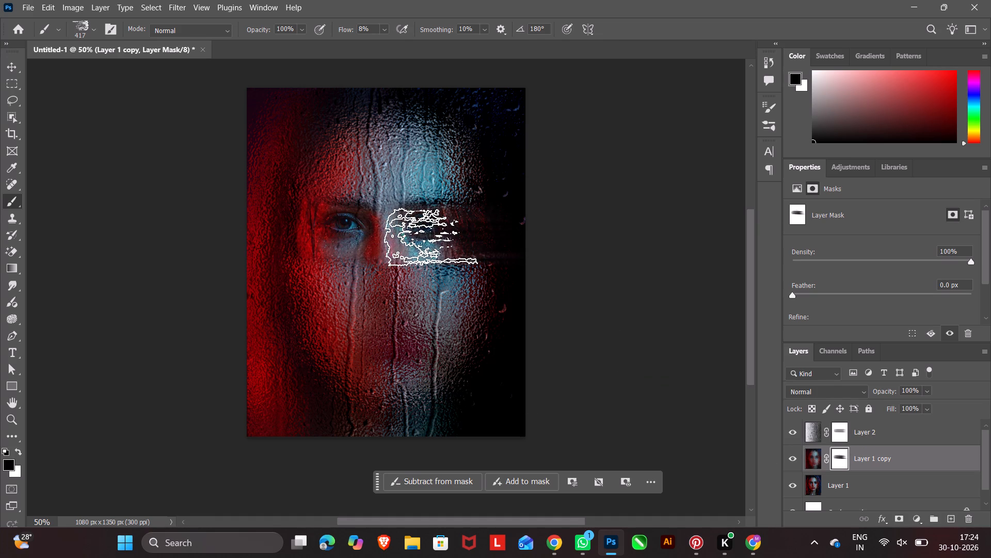
left_click_drag(338, 229, 441, 229)
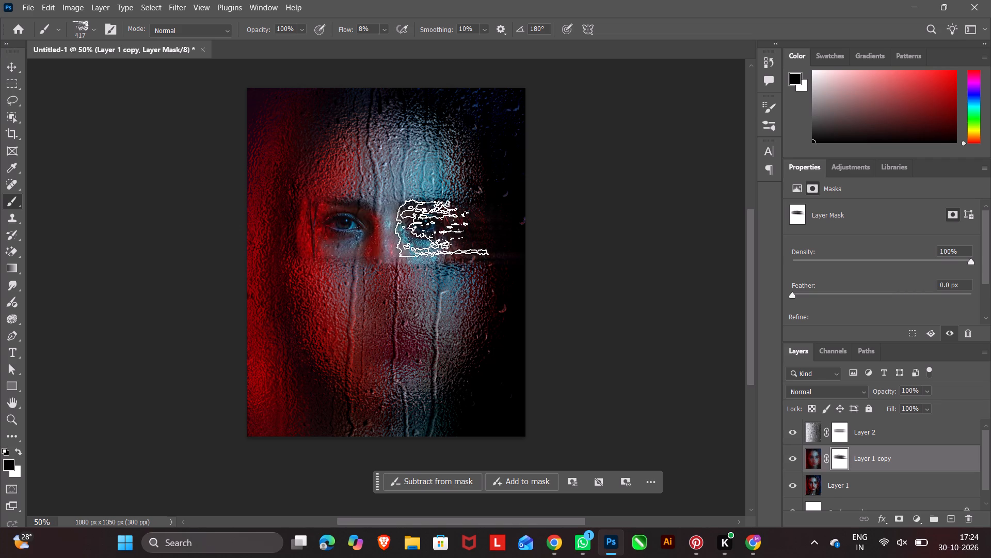
left_click_drag(441, 229, 460, 227)
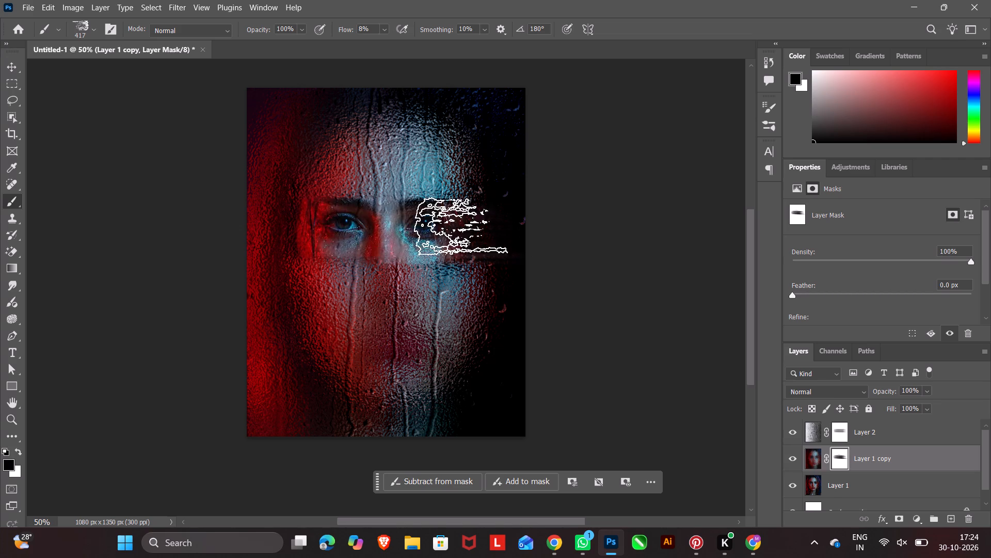
left_click_drag(460, 227, 357, 226)
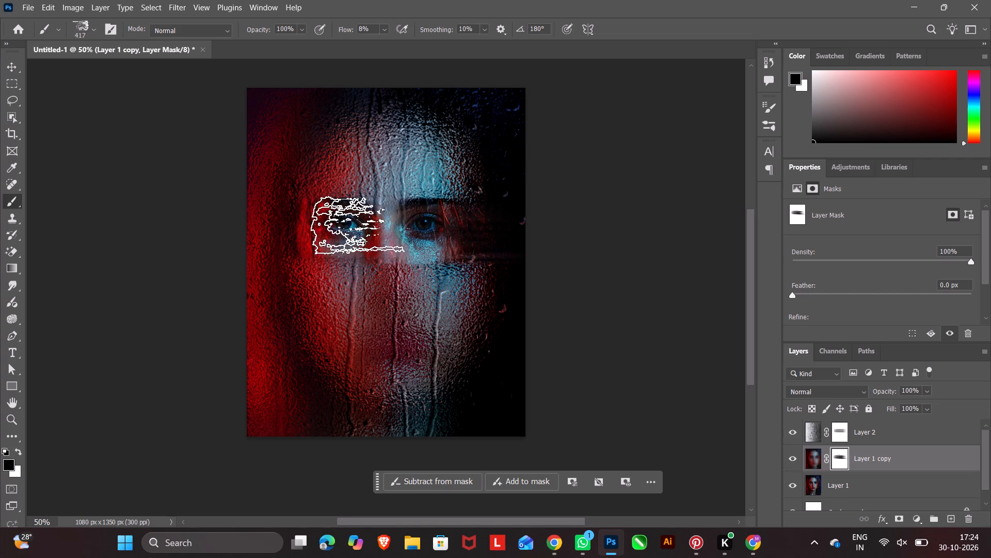
left_click_drag(357, 226, 328, 226)
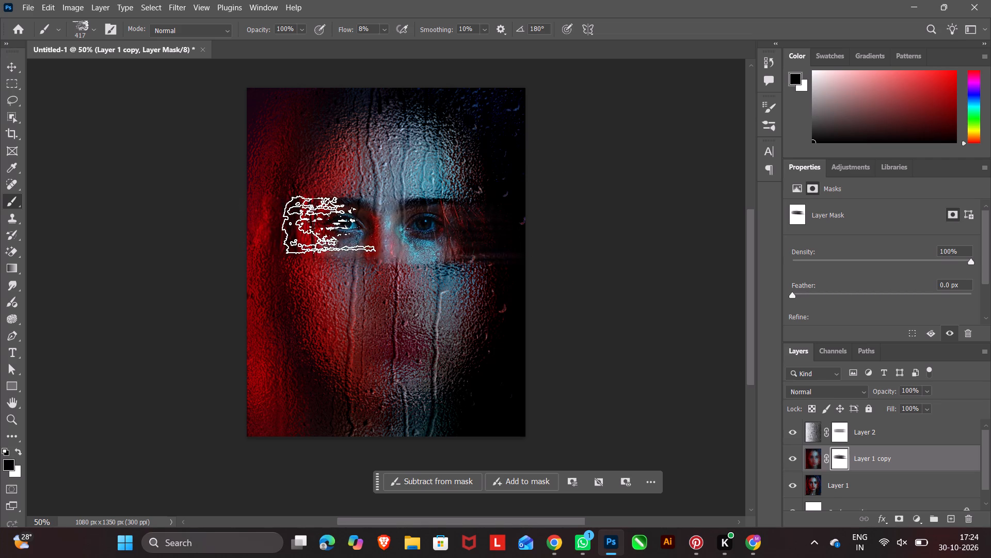
left_click_drag(328, 226, 480, 230)
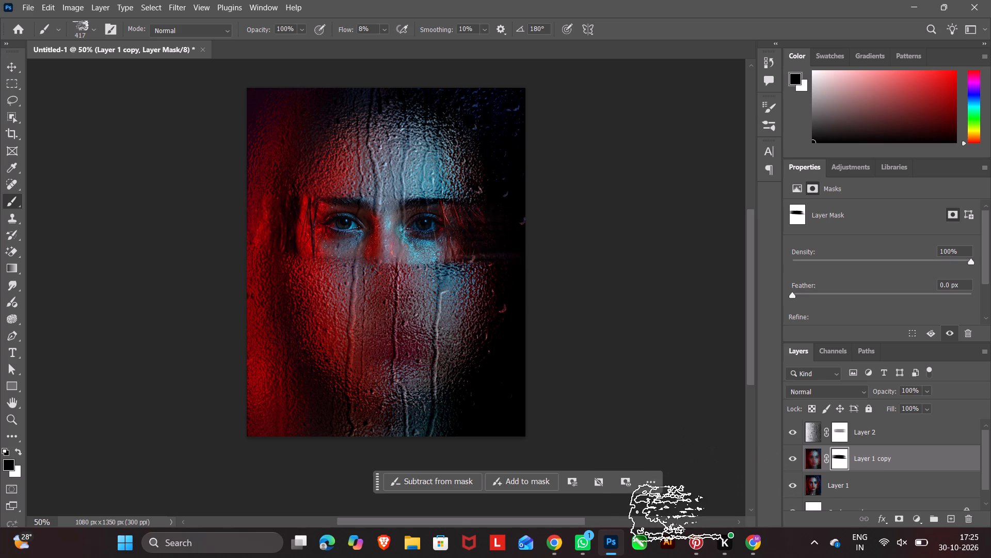
Switch to adding to Layer 1 copy's mask and dab white over the portrait's red left edge beside the eye band.
left_click(532, 481)
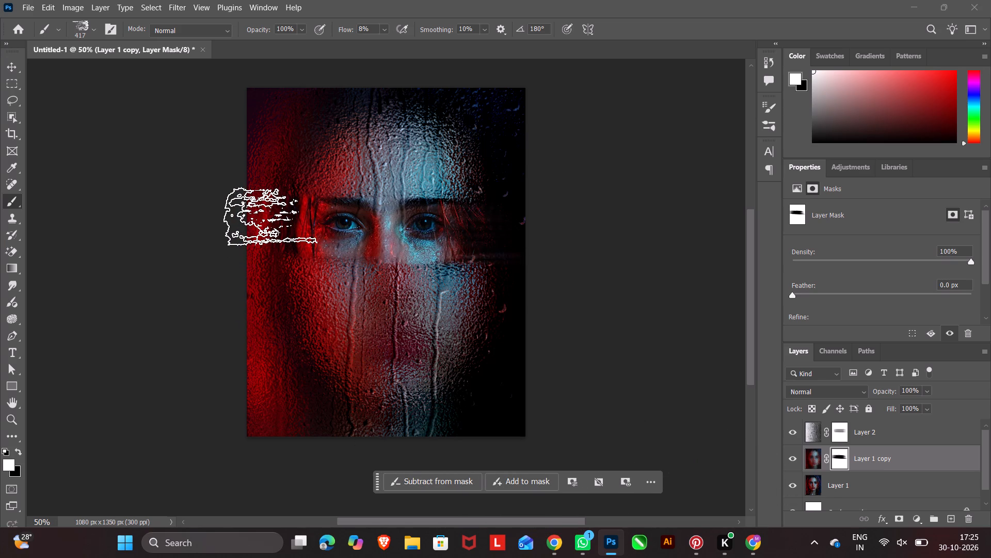
left_click_drag(271, 222, 264, 262)
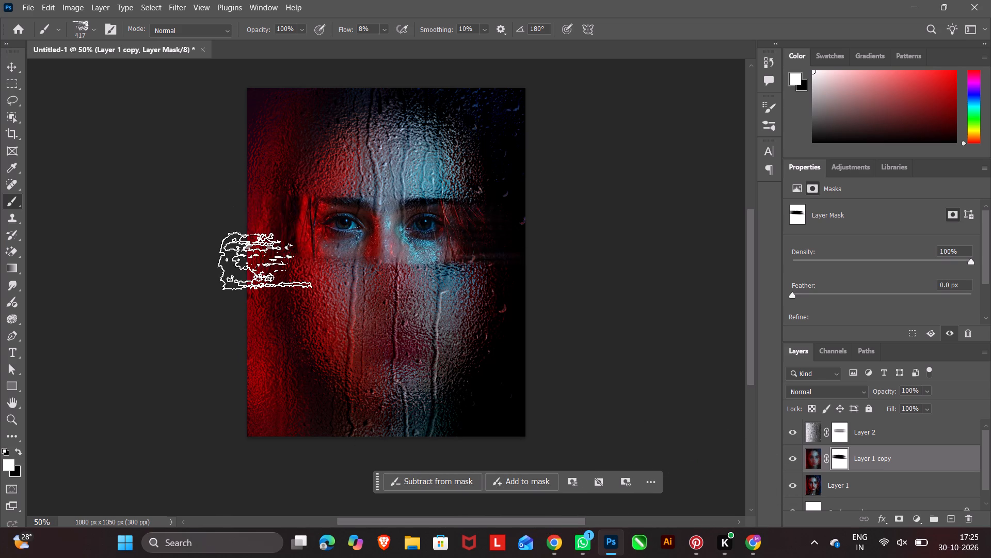
left_click_drag(264, 262, 261, 229)
triple_click(277, 228)
double_click(277, 227)
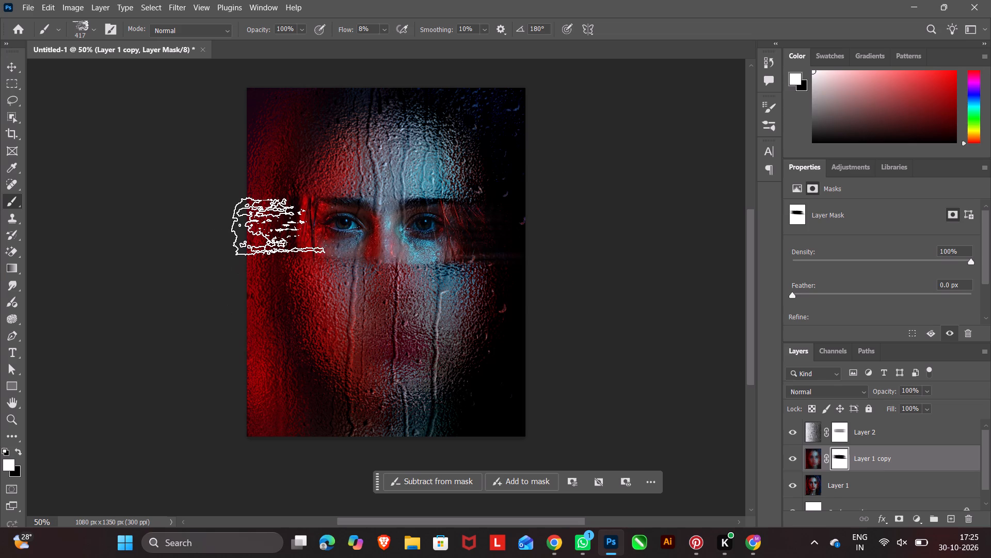
triple_click(277, 220)
double_click(277, 219)
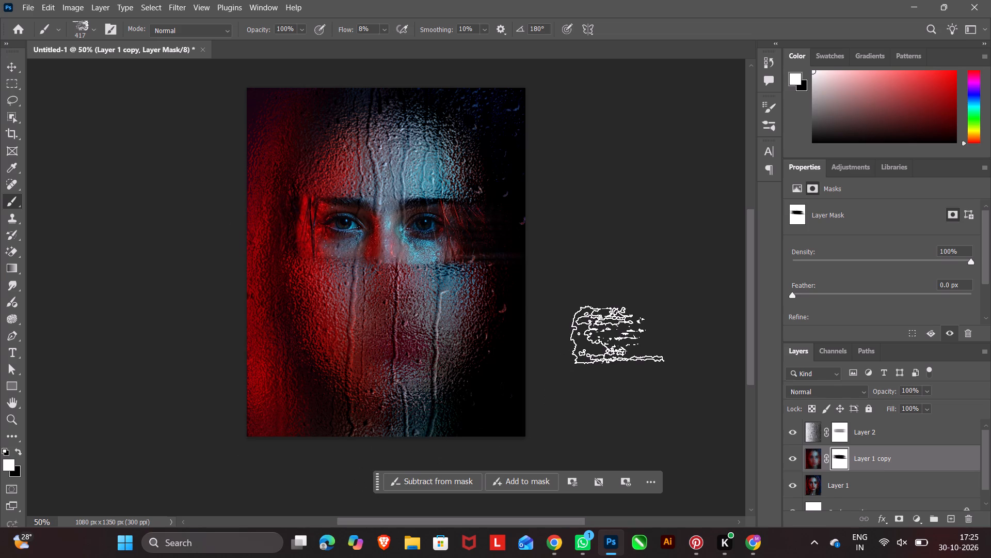
Change the brush tip to Hard Round and set its size to 25 px.
right_click(579, 373)
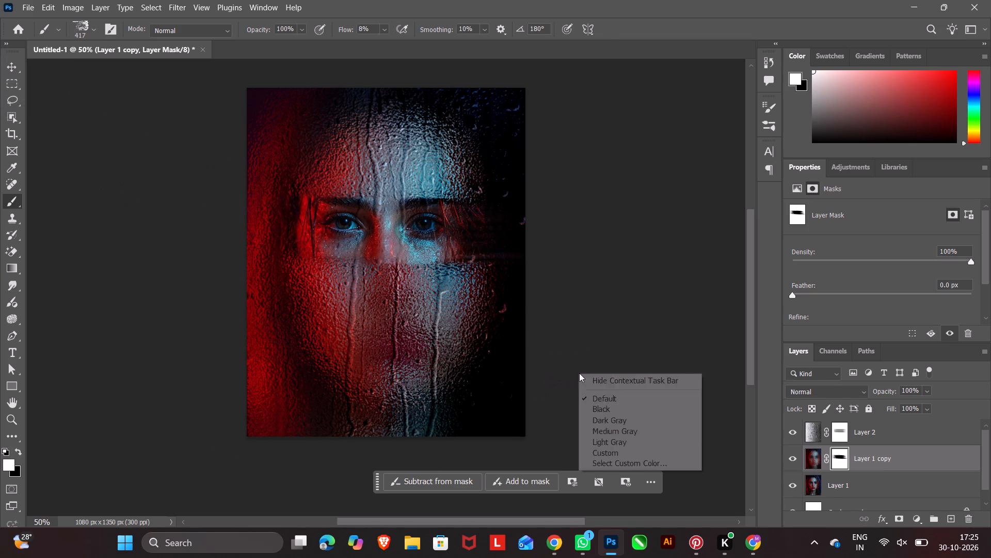
right_click(494, 375)
left_click(556, 404)
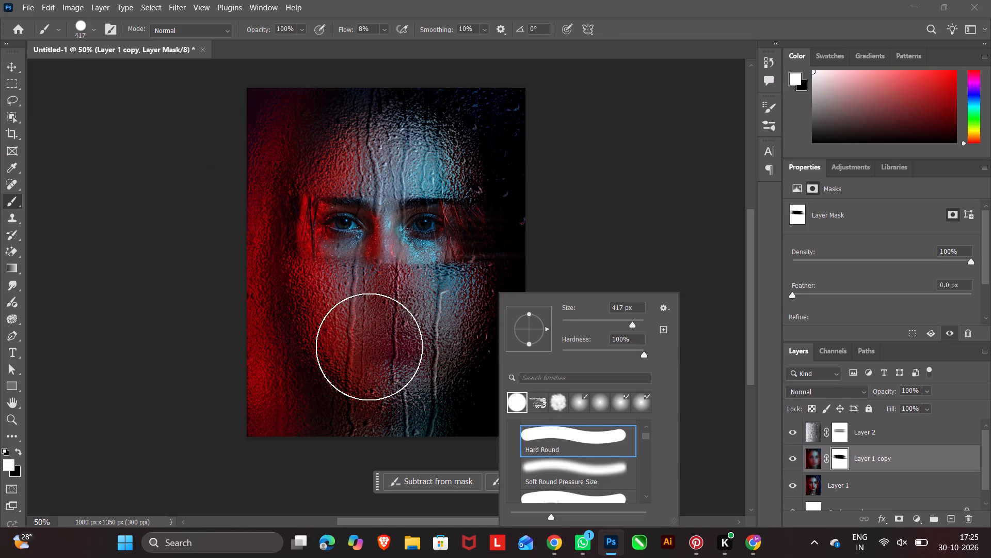
right_click(340, 285)
left_click(435, 312)
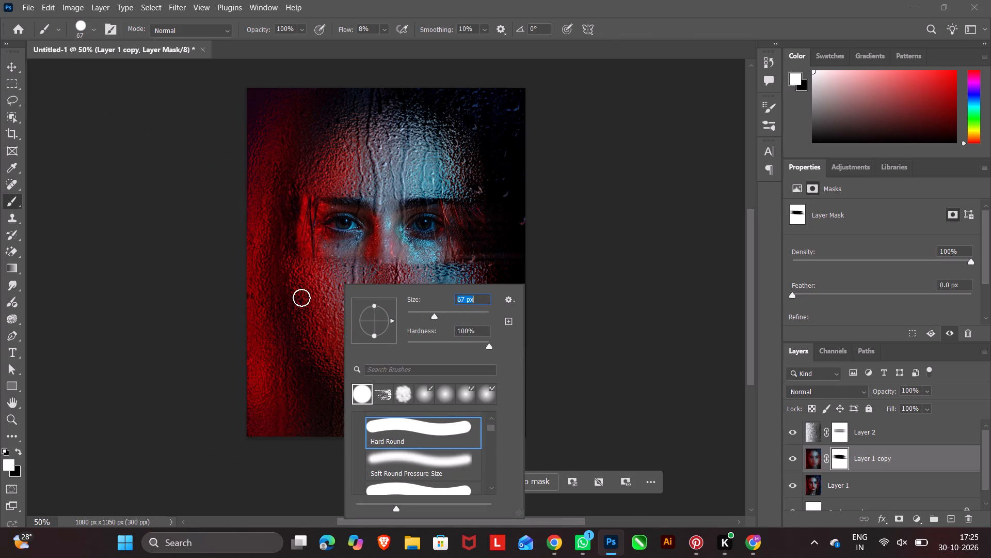
left_click(425, 312)
left_click(302, 325)
right_click(339, 284)
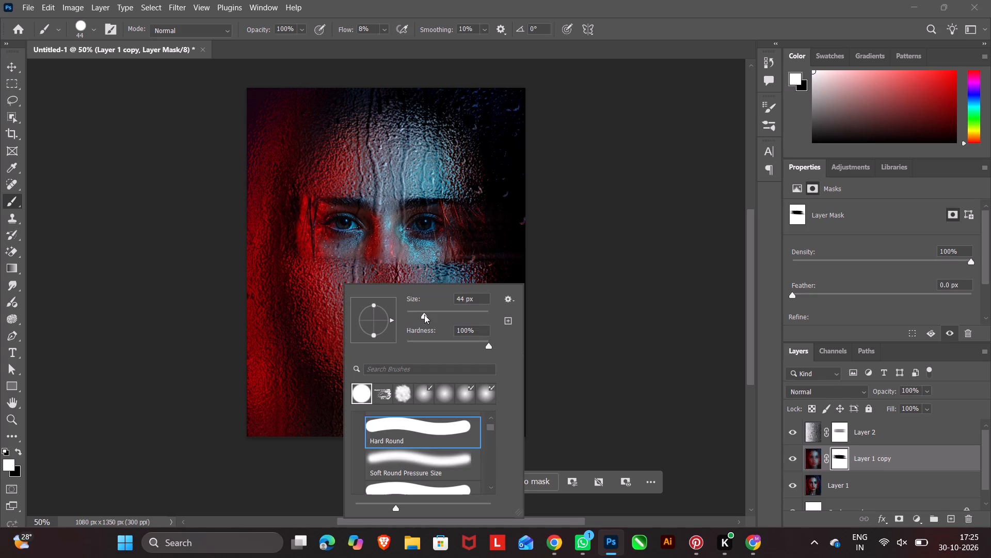
left_click_drag(424, 315, 417, 317)
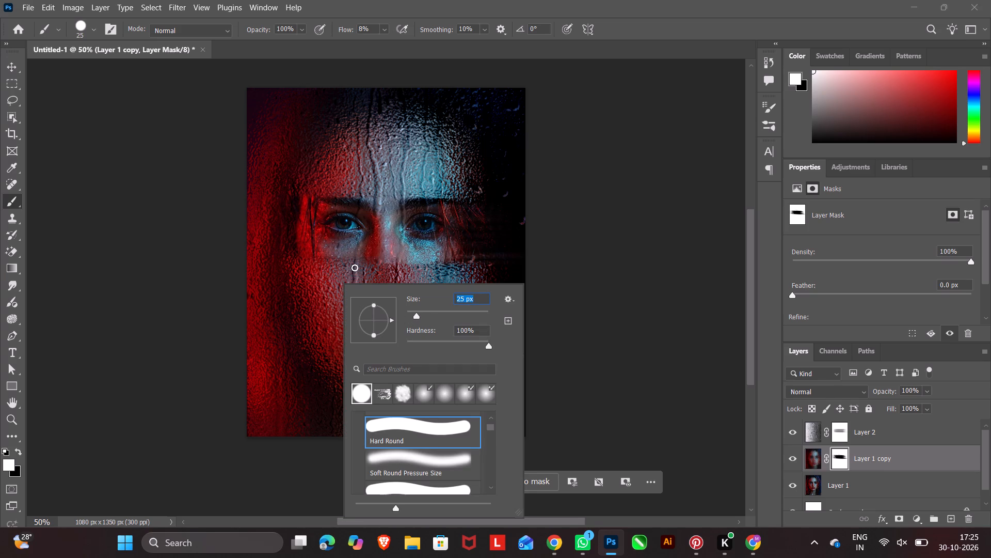
left_click(355, 268)
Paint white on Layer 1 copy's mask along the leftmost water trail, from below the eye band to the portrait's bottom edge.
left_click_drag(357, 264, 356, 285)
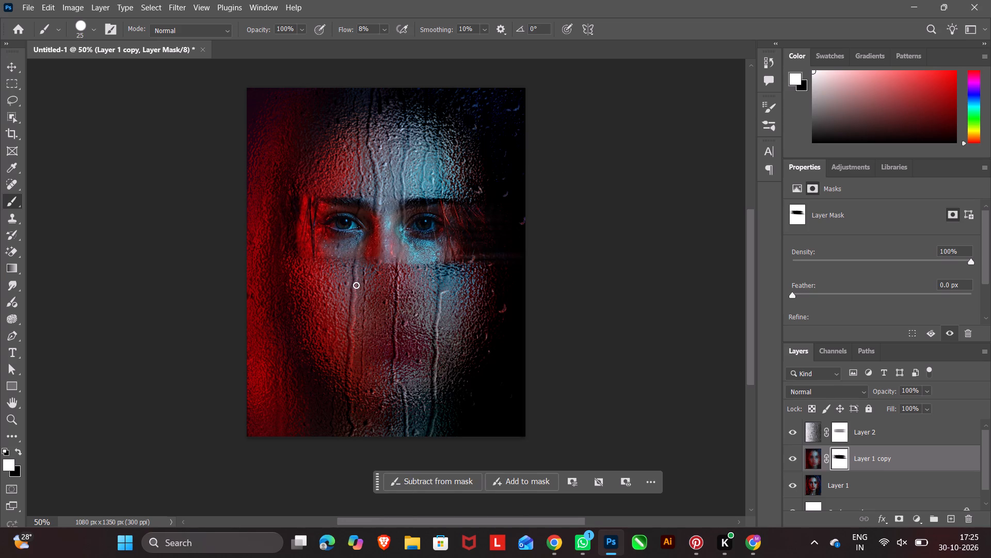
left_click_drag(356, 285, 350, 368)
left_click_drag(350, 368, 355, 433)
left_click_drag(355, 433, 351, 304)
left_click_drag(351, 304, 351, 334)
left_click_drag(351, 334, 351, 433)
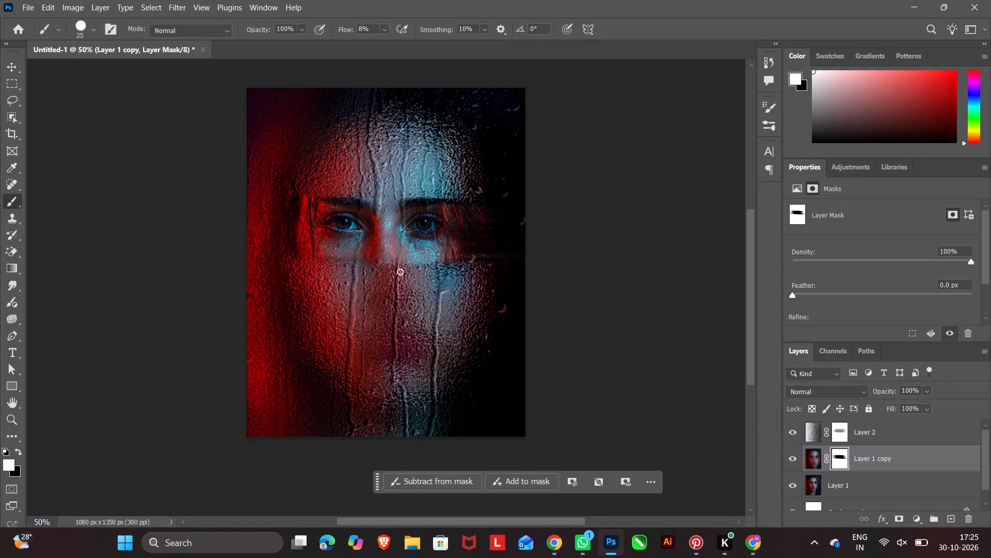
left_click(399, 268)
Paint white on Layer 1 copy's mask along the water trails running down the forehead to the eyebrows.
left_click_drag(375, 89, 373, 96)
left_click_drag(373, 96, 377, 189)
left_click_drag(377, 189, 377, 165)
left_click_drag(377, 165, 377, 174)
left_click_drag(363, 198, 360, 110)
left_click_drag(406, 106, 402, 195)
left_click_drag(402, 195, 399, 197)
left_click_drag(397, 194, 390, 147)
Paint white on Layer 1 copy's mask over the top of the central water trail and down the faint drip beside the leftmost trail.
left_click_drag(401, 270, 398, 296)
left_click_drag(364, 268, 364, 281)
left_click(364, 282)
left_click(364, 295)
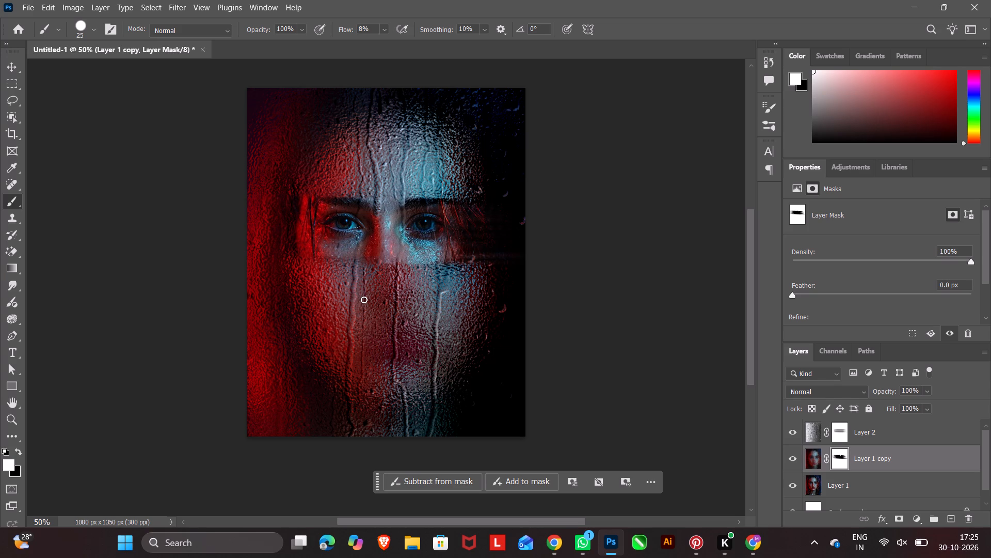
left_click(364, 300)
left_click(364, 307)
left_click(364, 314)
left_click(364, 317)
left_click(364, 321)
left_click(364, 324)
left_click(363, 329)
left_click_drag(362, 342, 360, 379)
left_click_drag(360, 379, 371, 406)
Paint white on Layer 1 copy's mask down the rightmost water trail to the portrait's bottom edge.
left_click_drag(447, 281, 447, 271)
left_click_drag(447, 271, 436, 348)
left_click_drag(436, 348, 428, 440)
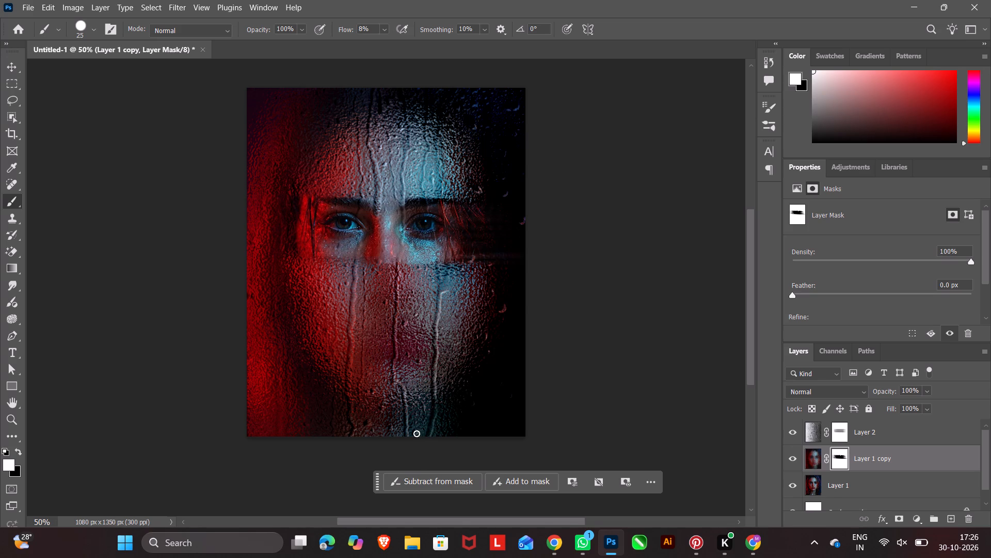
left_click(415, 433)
Switch to subtracting from Layer 1 copy's mask and paint black down the full leftmost water trail below the eye band.
left_click(432, 483)
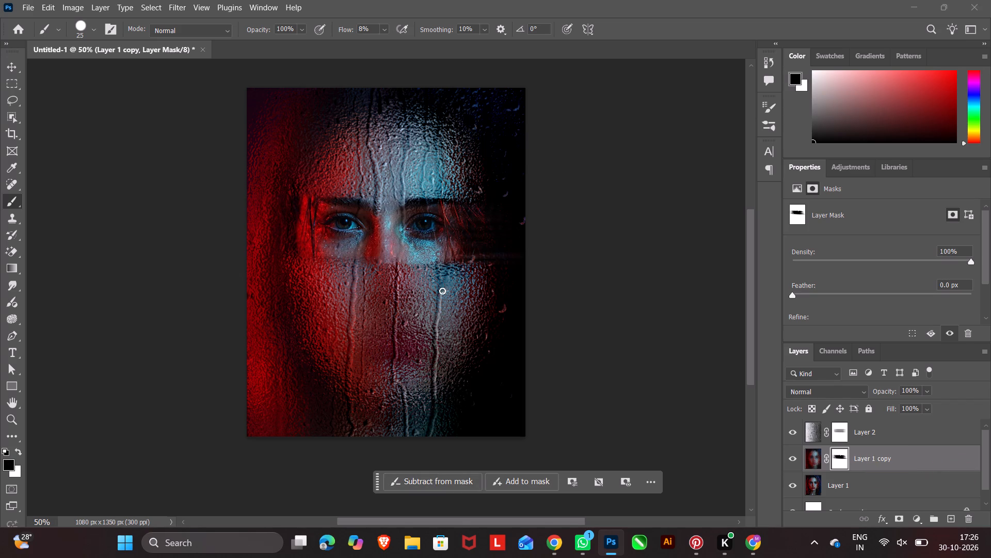
left_click_drag(356, 261, 357, 285)
left_click_drag(357, 285, 354, 293)
left_click_drag(354, 267, 351, 330)
left_click_drag(351, 330, 350, 398)
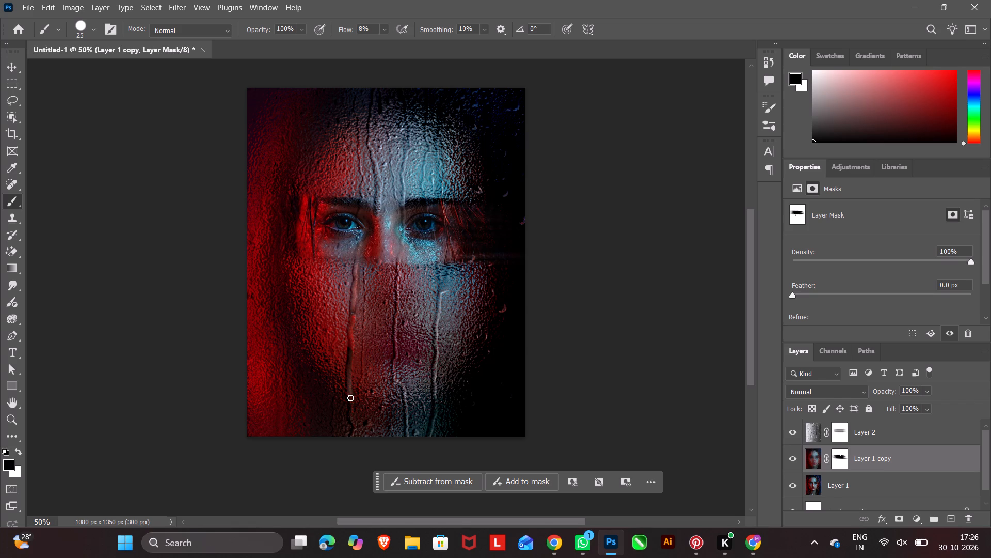
left_click_drag(350, 398, 359, 429)
Paint black on Layer 1 copy's mask down the central water trail, following its bend near the chin to the bottom.
left_click_drag(400, 267, 399, 276)
left_click_drag(399, 276, 394, 369)
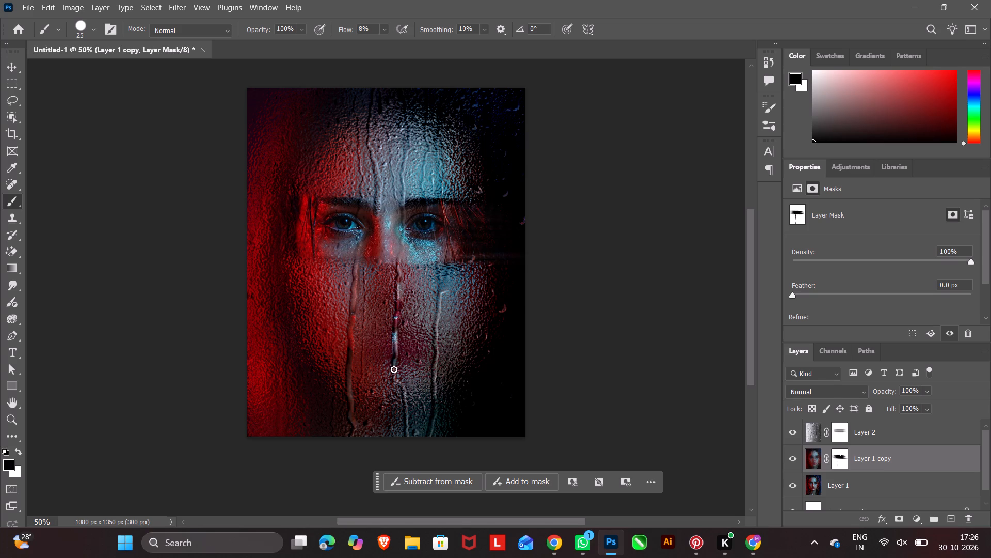
left_click_drag(394, 369, 409, 423)
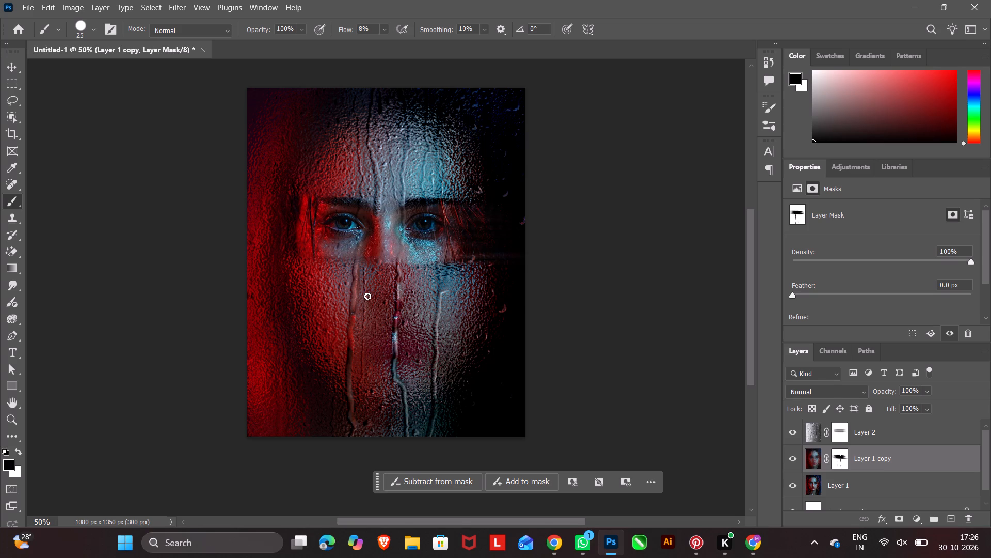
Dab and paint black on Layer 1 copy's mask down the faint drip just beside the leftmost water trail.
left_click(363, 269)
left_click(365, 278)
left_click(365, 284)
left_click(365, 294)
left_click_drag(364, 299, 364, 303)
left_click(364, 307)
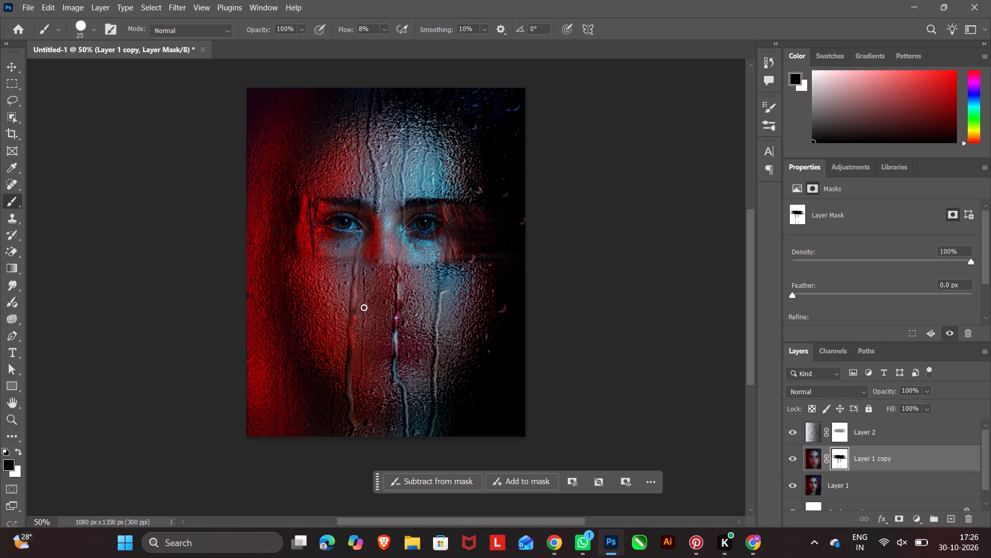
left_click(363, 315)
left_click(363, 328)
left_click(362, 335)
left_click_drag(362, 339, 361, 400)
Paint black on Layer 1 copy's mask down the rightmost water trail, from below the eye band to the portrait's bottom edge.
left_click_drag(444, 289, 437, 318)
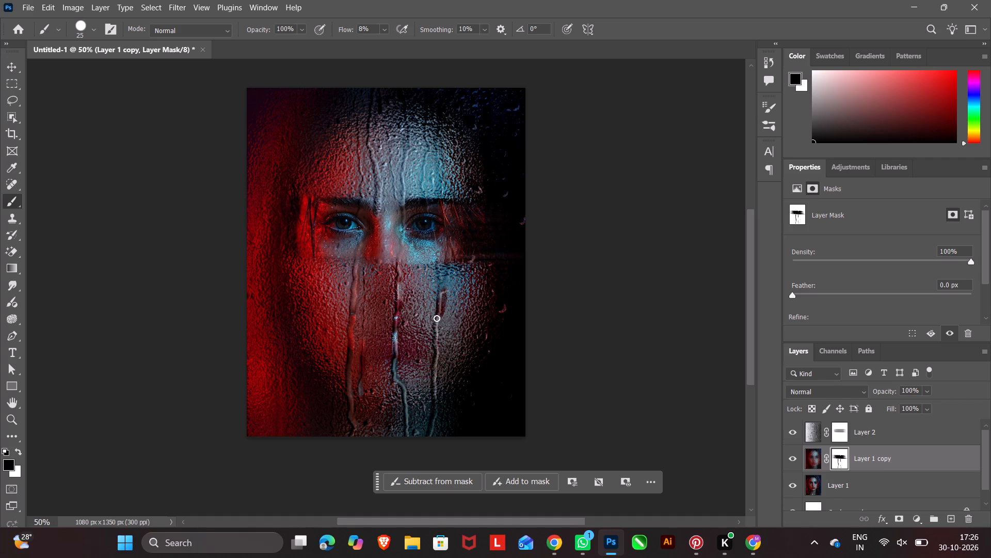
left_click_drag(437, 318, 433, 405)
left_click_drag(433, 405, 432, 416)
left_click_drag(436, 411, 430, 434)
Paint black on Layer 1 copy's mask down the forehead water trail to the inner brow.
left_click_drag(374, 143, 372, 204)
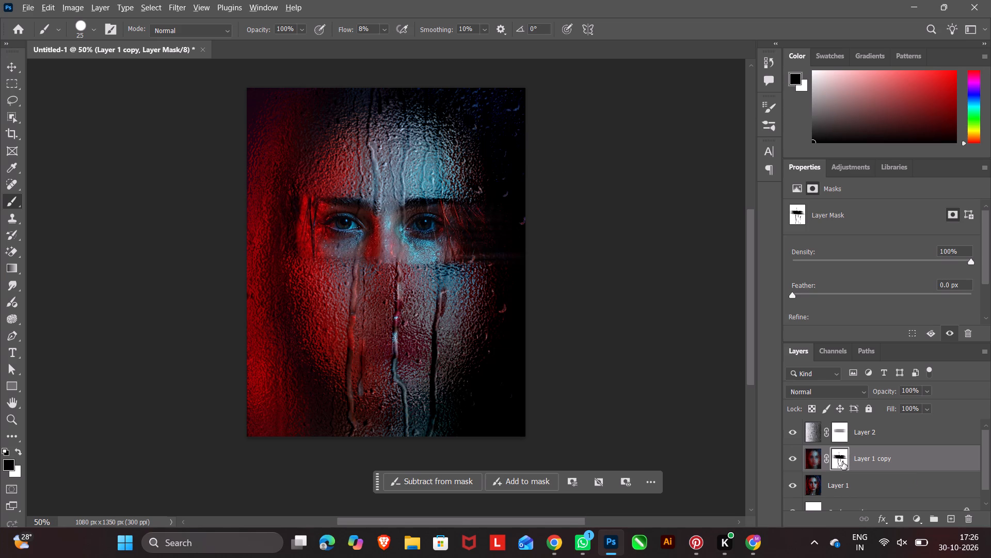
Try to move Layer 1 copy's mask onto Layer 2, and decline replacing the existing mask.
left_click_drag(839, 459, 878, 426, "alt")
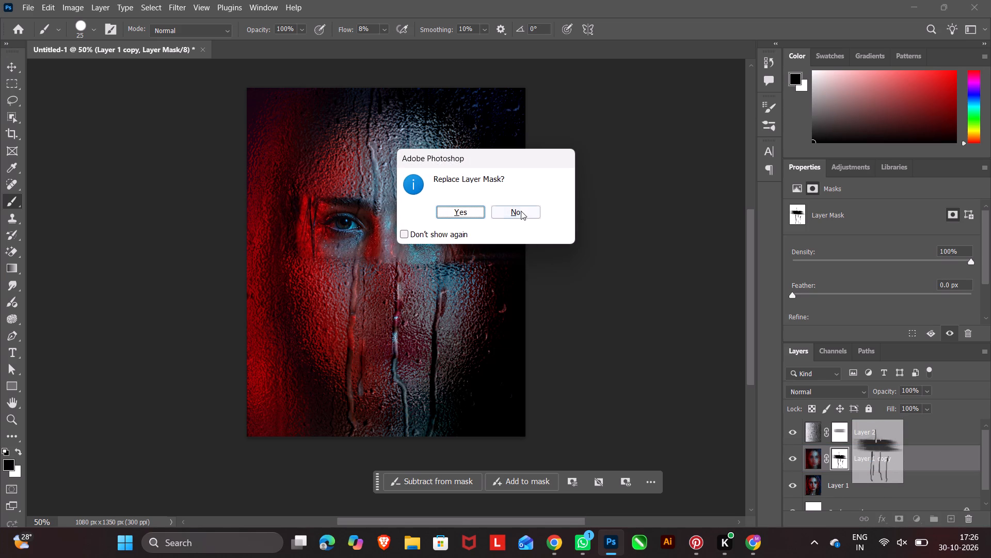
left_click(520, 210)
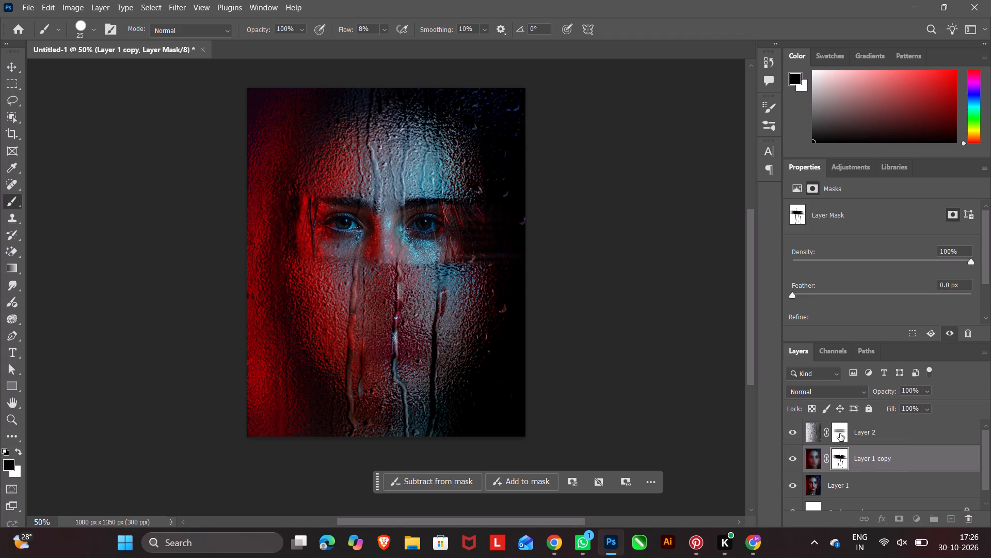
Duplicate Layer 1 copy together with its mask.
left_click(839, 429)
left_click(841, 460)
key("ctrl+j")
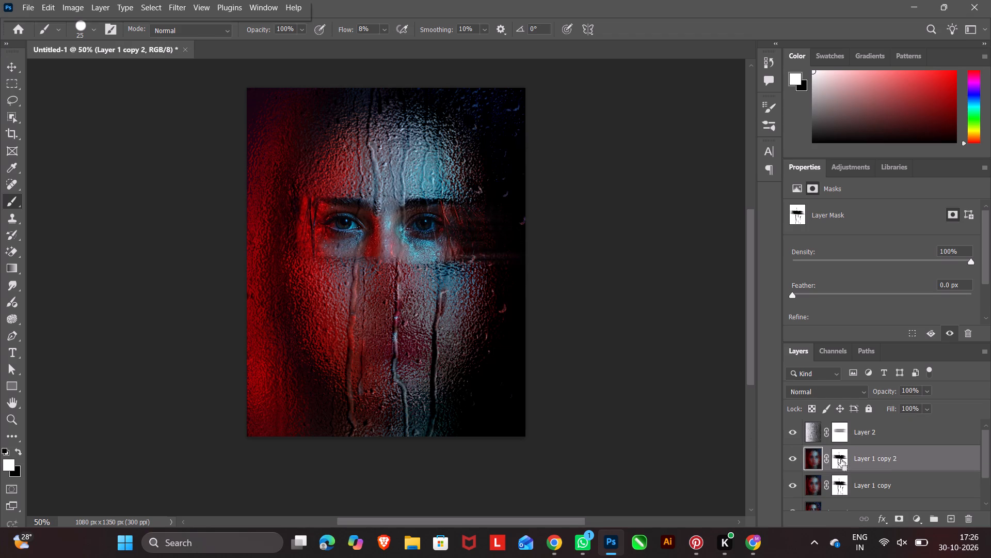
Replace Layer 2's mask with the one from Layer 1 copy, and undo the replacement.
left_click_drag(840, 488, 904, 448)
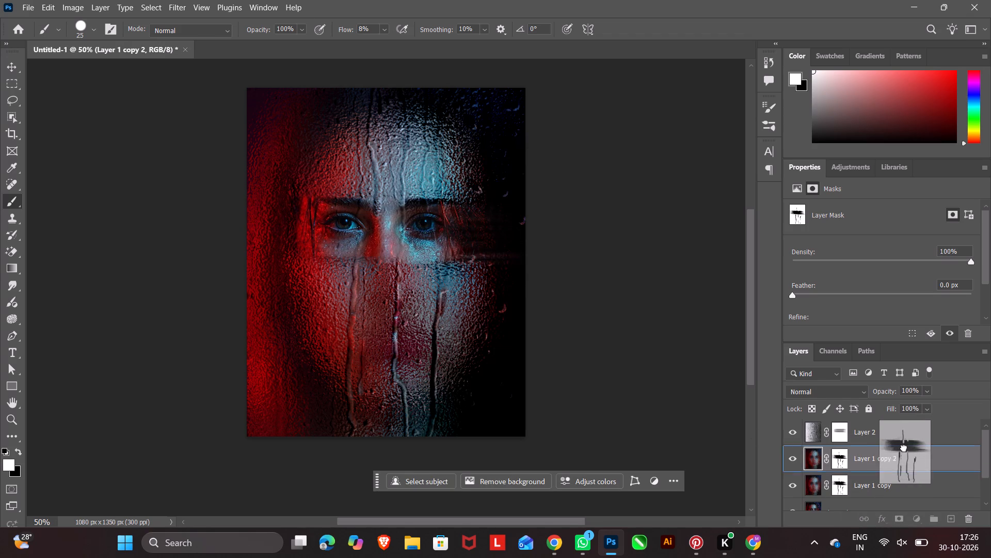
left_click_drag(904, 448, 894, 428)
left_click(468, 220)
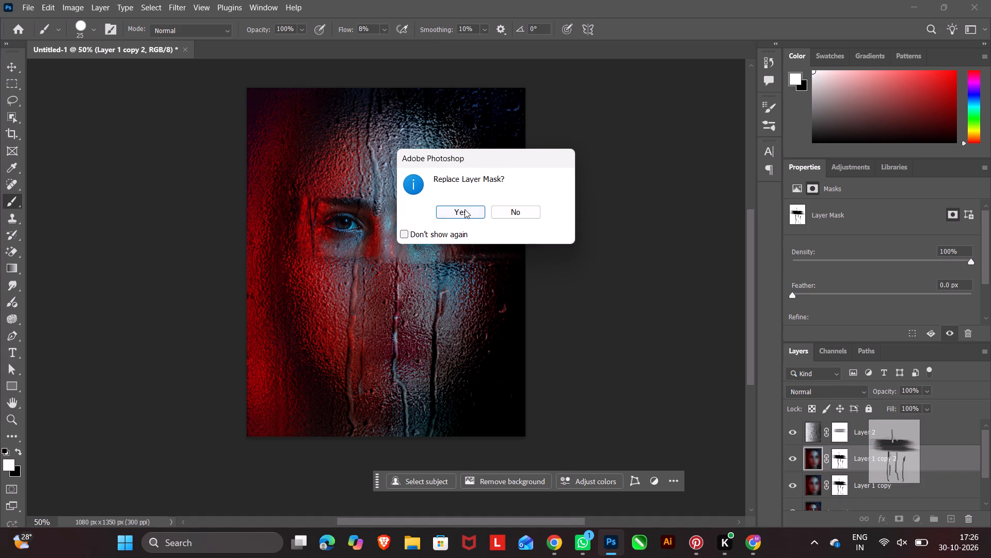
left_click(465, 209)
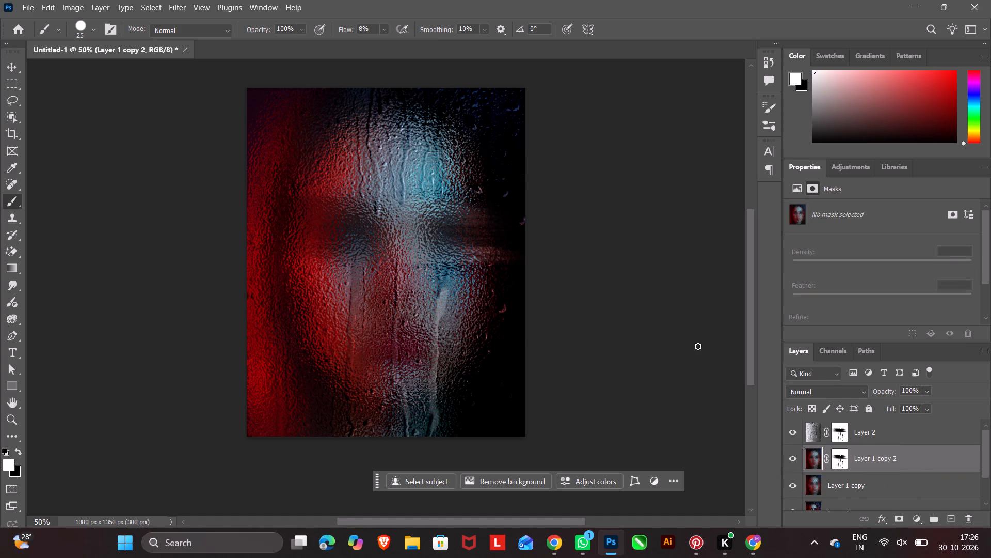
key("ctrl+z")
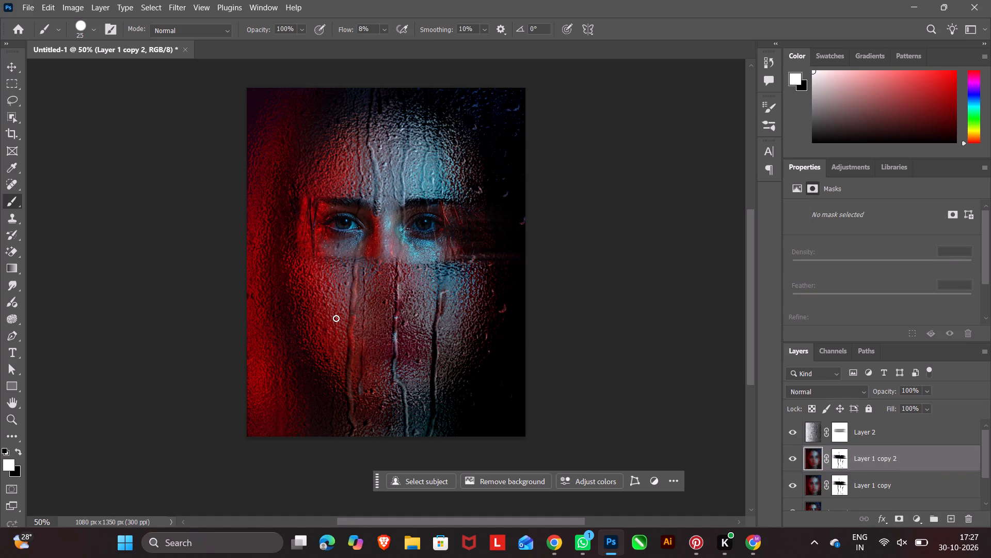
Compare the portrait with the Layer 2 water texture hidden and shown.
left_click(792, 429)
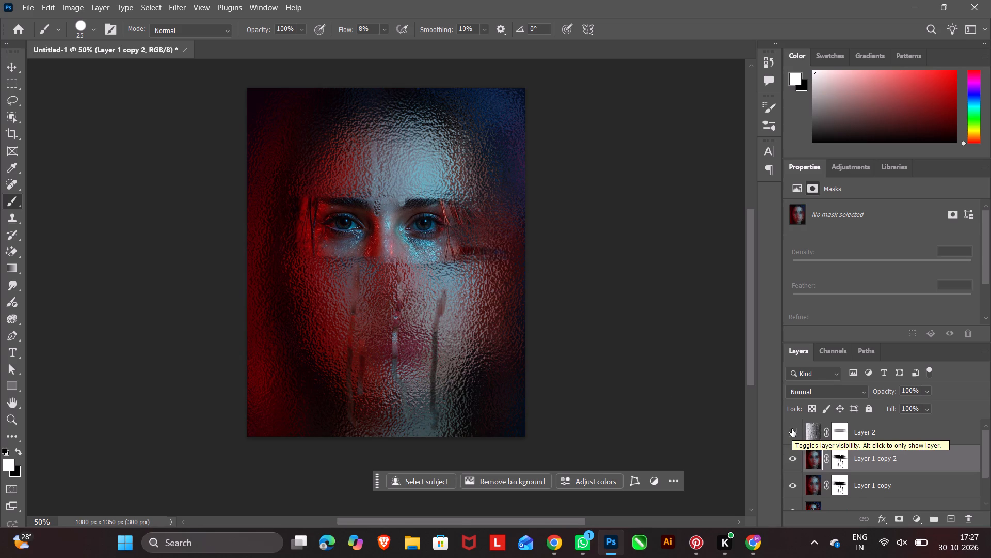
left_click(792, 429)
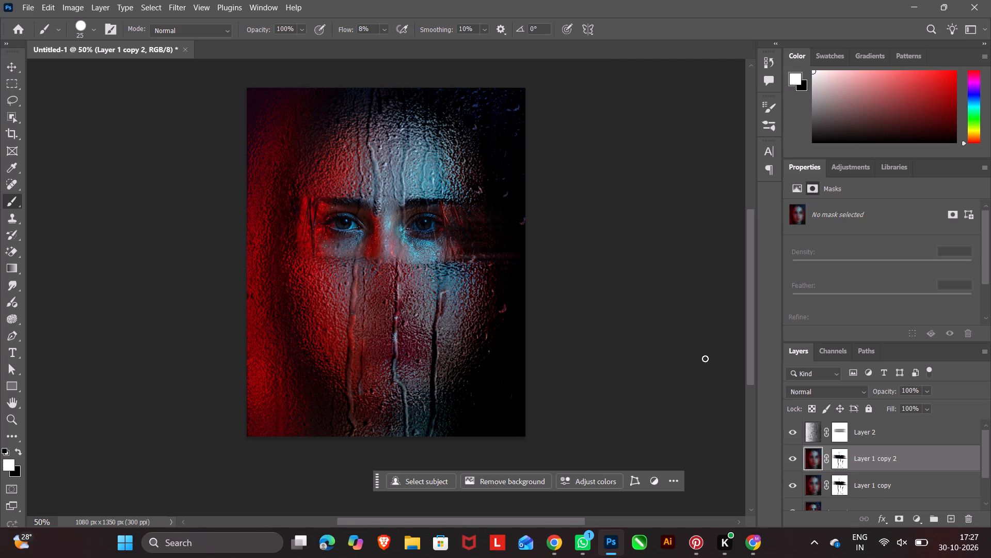
Subtract from Layer 2's mask by painting black across the nose bridge between the inner brows.
left_click(842, 430)
left_click(439, 478)
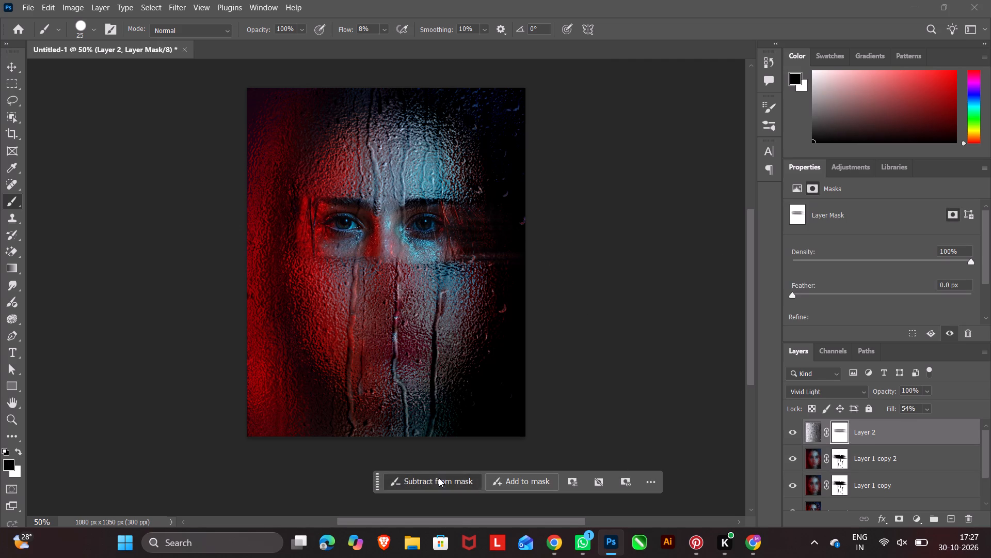
left_click_drag(356, 216, 407, 208)
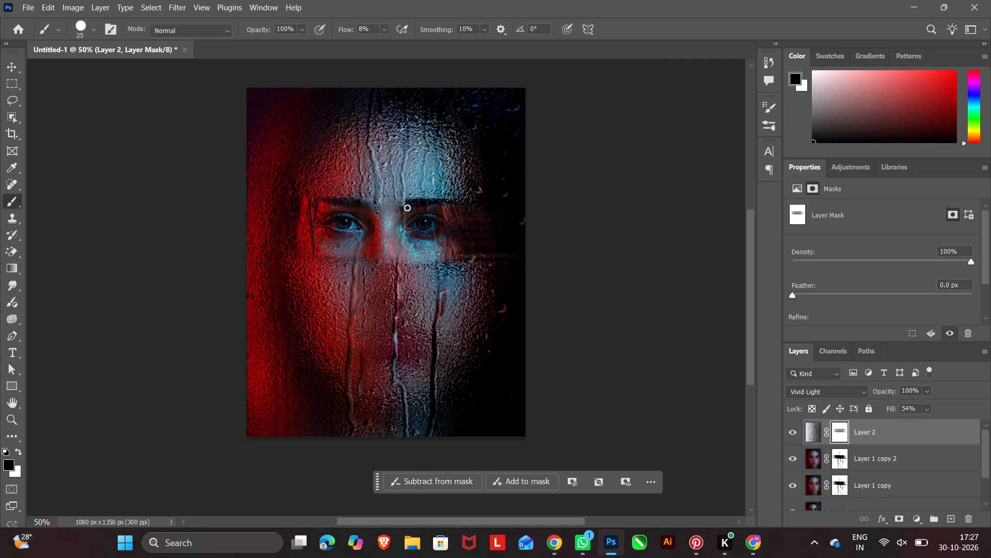
left_click_drag(407, 208, 366, 217)
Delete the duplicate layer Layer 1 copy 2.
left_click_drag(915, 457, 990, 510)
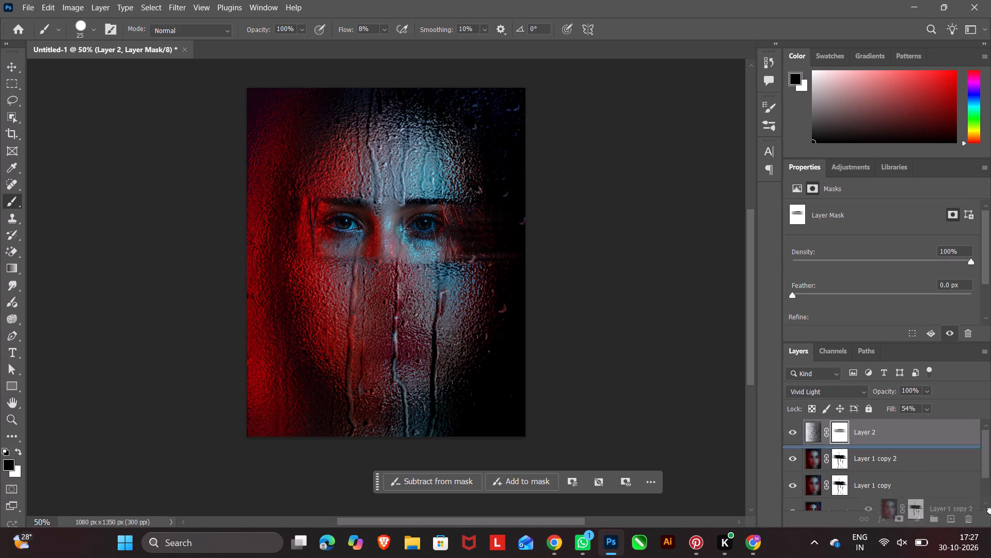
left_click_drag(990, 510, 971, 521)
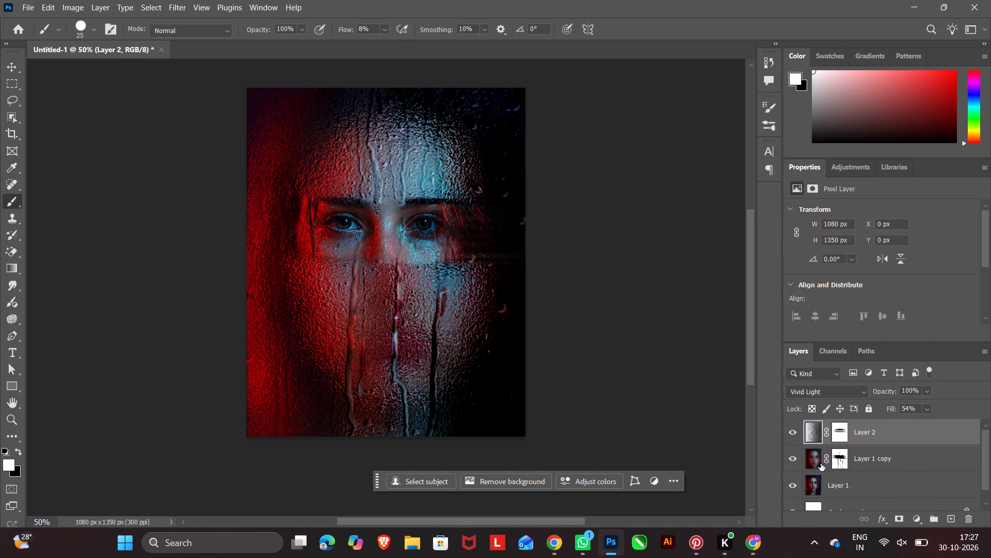
Paint black on Layer 1 copy's mask across the nose bridge, under the brows and around the eye on the blue-lit side.
left_click(841, 459)
left_click_drag(372, 220, 385, 212)
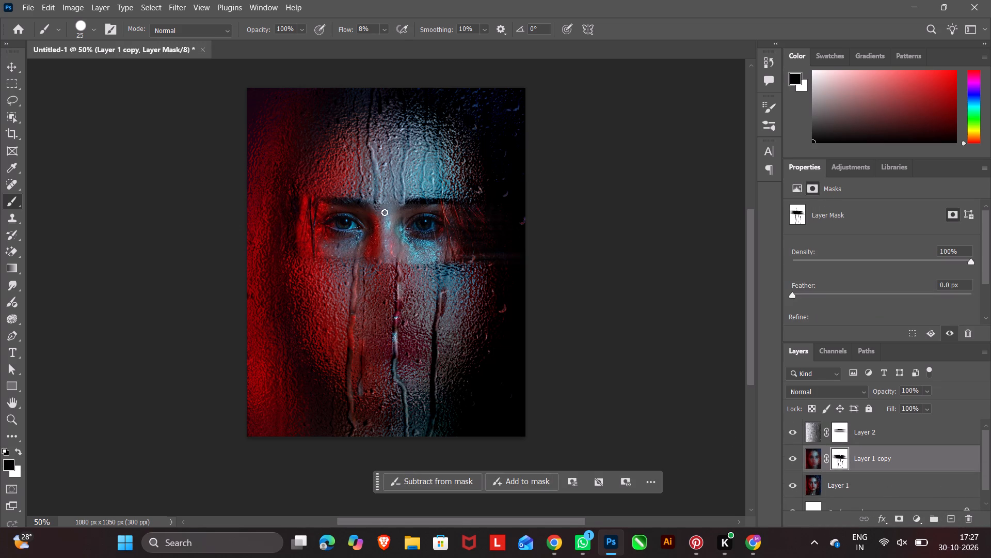
left_click_drag(385, 212, 422, 209)
left_click_drag(422, 209, 438, 253)
left_click_drag(438, 253, 399, 222)
left_click_drag(399, 222, 391, 221)
Hide Layer 1 copy and Layer 2 so only the original portrait shows.
left_click(792, 454)
left_click(790, 433)
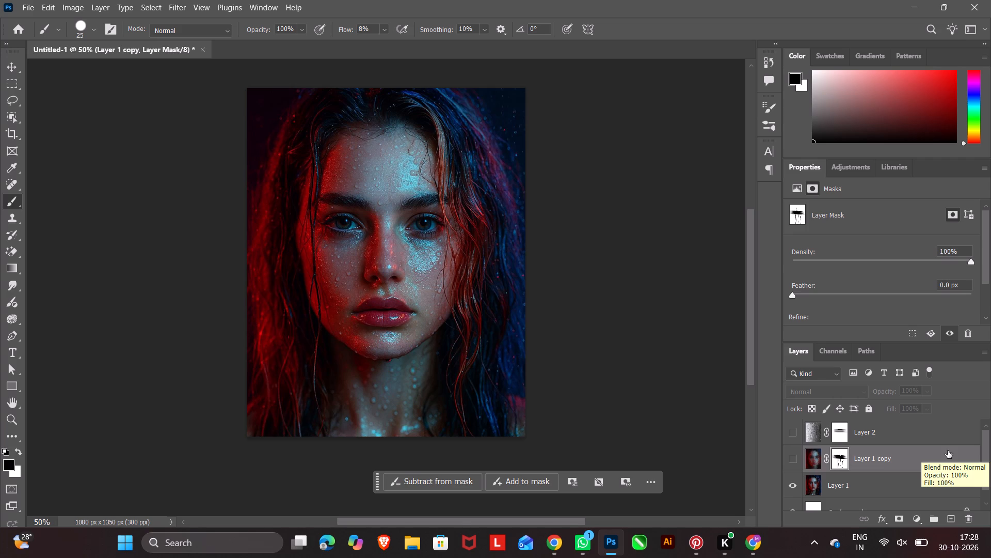
Switch to Pinterest, browse the water-drop textures and copy rawpixel's transparent water drop image with long vertical trails.
left_click(693, 542)
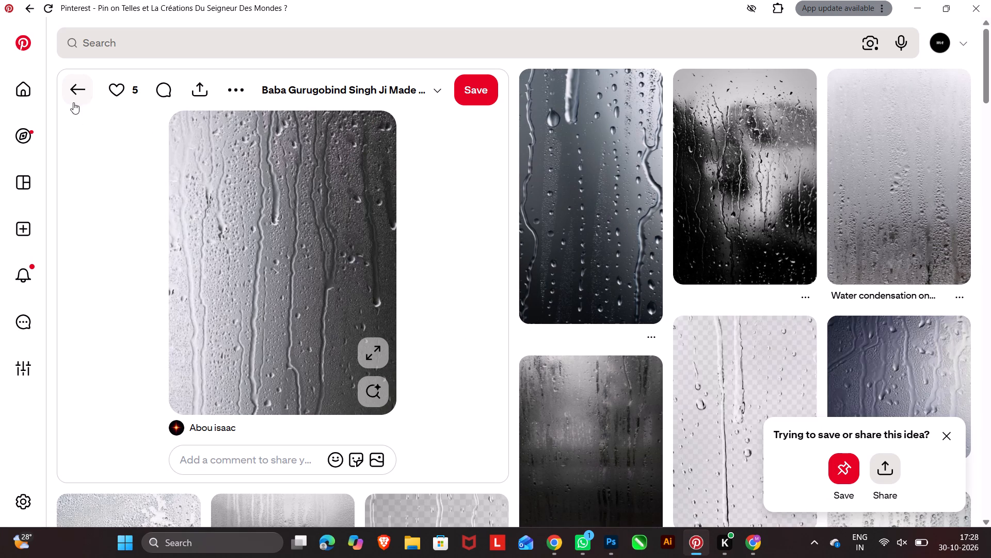
left_click(85, 92)
scroll(353, 308, "down", 5)
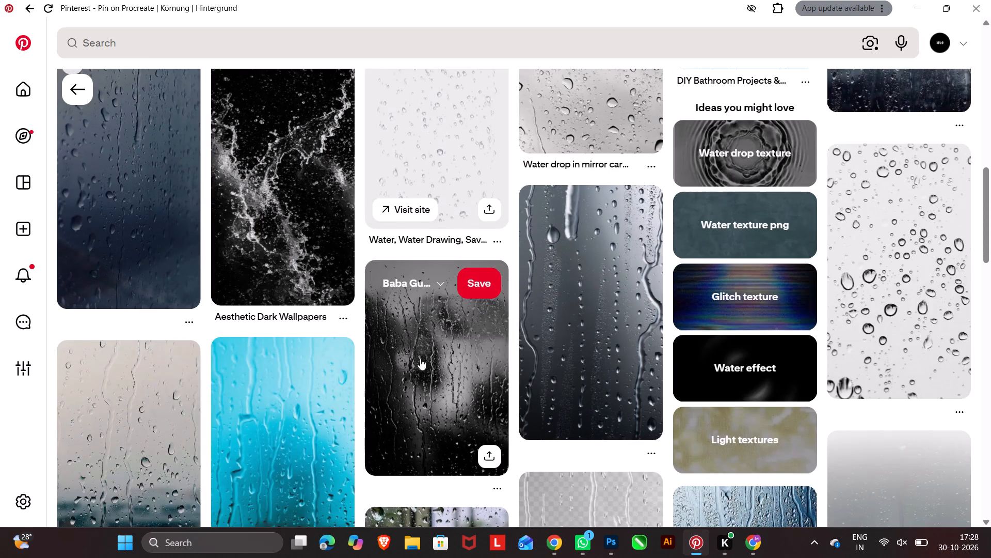
scroll(421, 358, "up", 5)
scroll(423, 354, "down", 14)
left_click(91, 205)
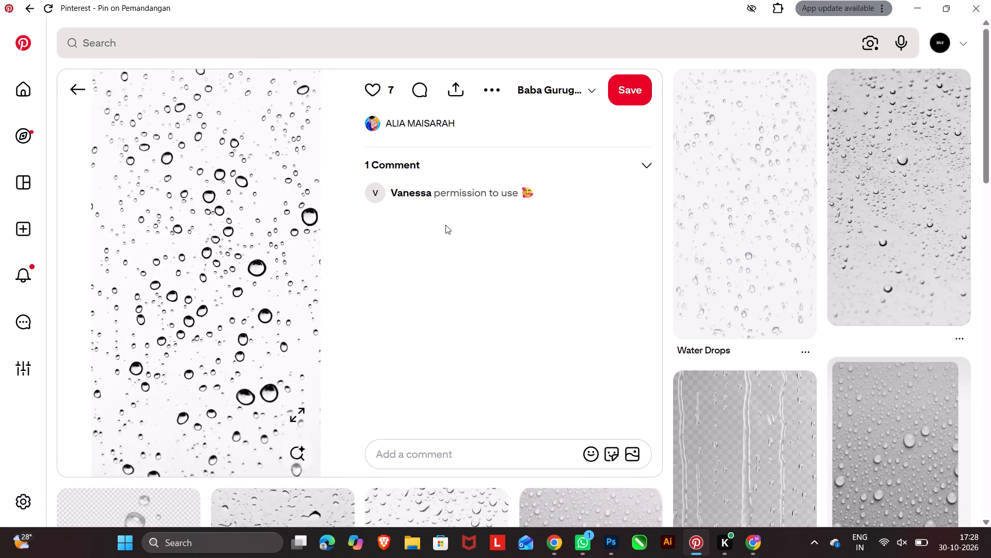
scroll(445, 225, "down", 3)
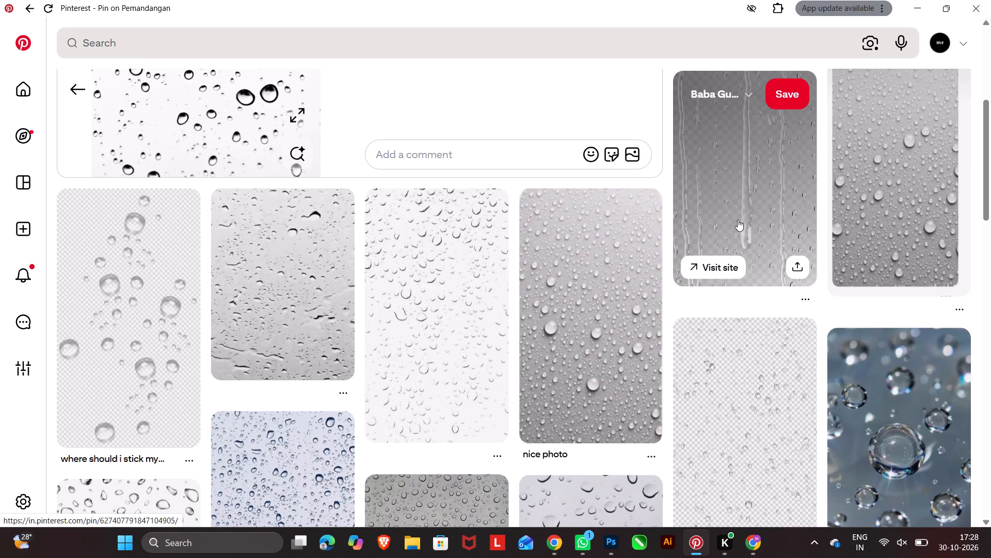
left_click(738, 220)
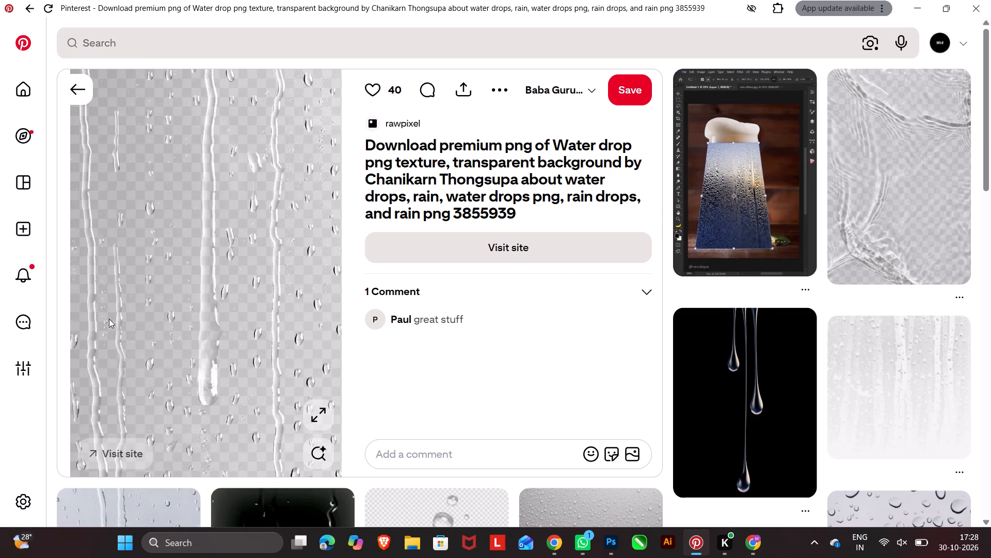
right_click(157, 216)
left_click(223, 273)
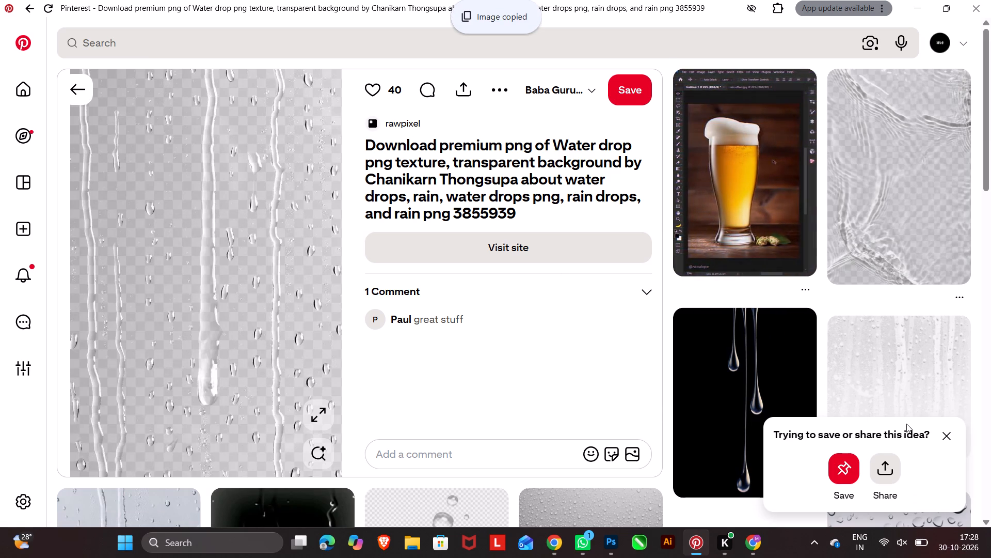
Switch back to Photoshop and paste the copied water-drop texture as a new layer directly above Layer 1.
left_click(608, 539)
left_click(406, 246)
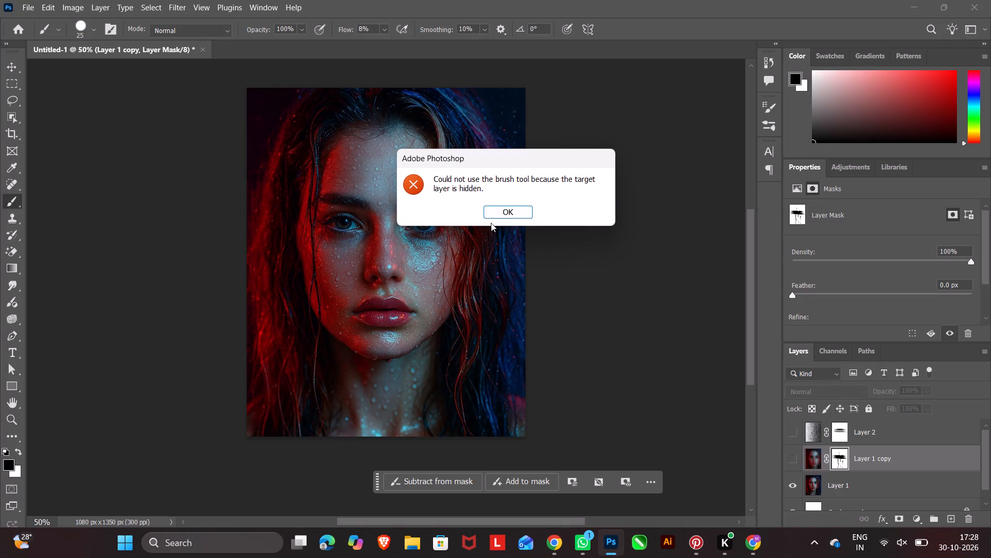
left_click(499, 210)
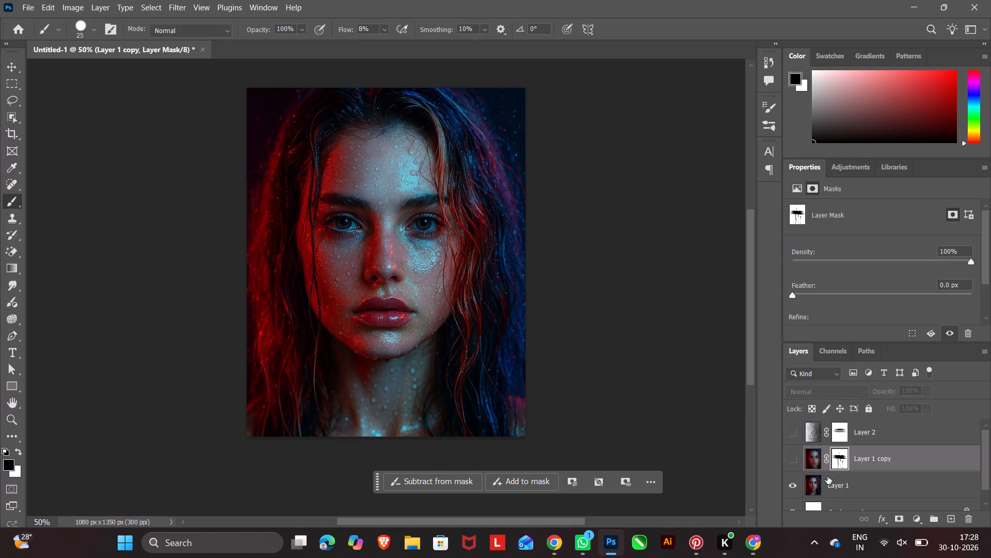
left_click(823, 484)
left_click(413, 286)
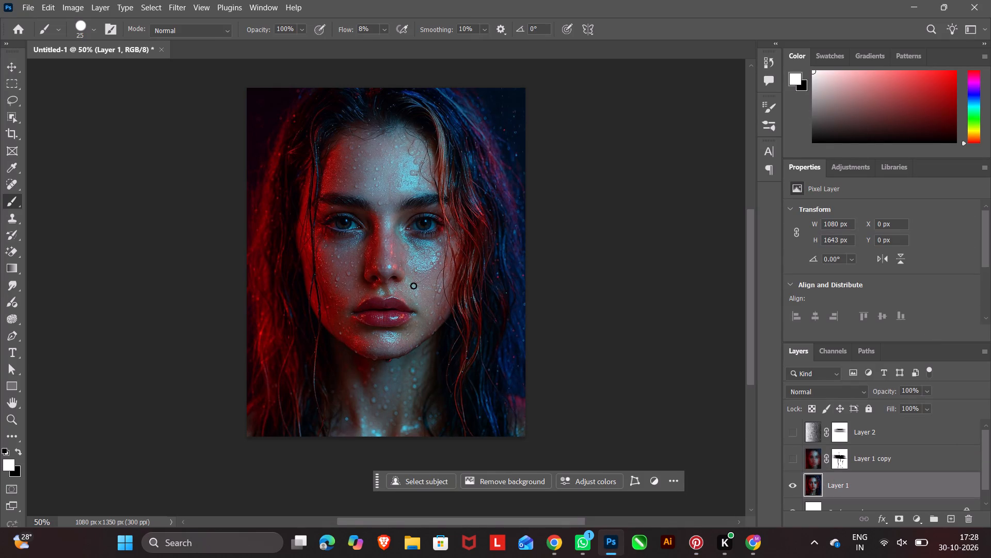
left_click(431, 328, "ctrl")
key("ctrl+v")
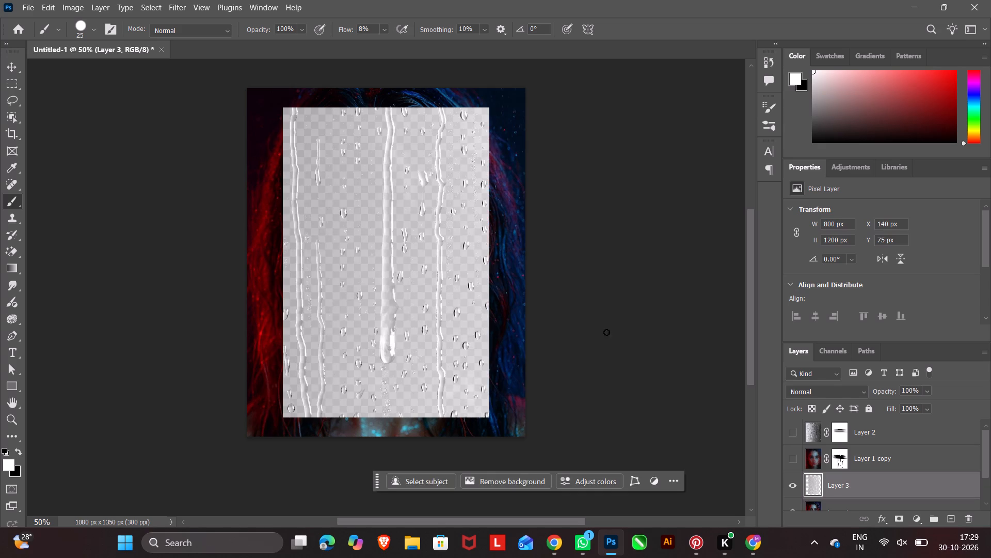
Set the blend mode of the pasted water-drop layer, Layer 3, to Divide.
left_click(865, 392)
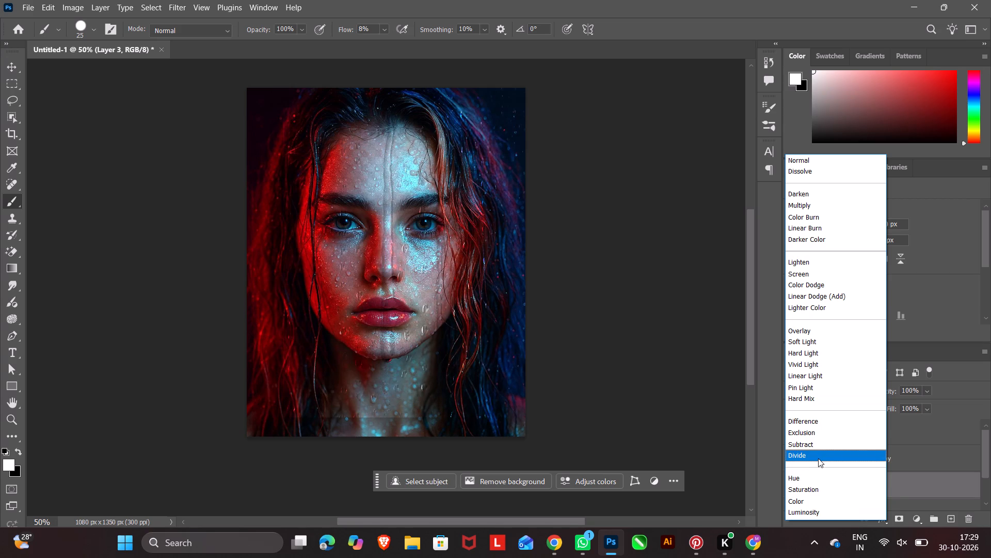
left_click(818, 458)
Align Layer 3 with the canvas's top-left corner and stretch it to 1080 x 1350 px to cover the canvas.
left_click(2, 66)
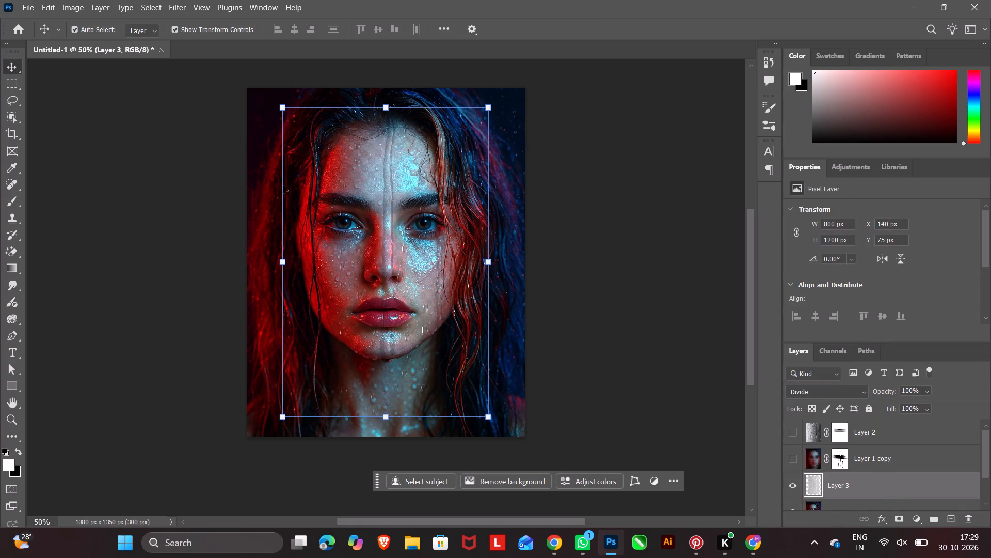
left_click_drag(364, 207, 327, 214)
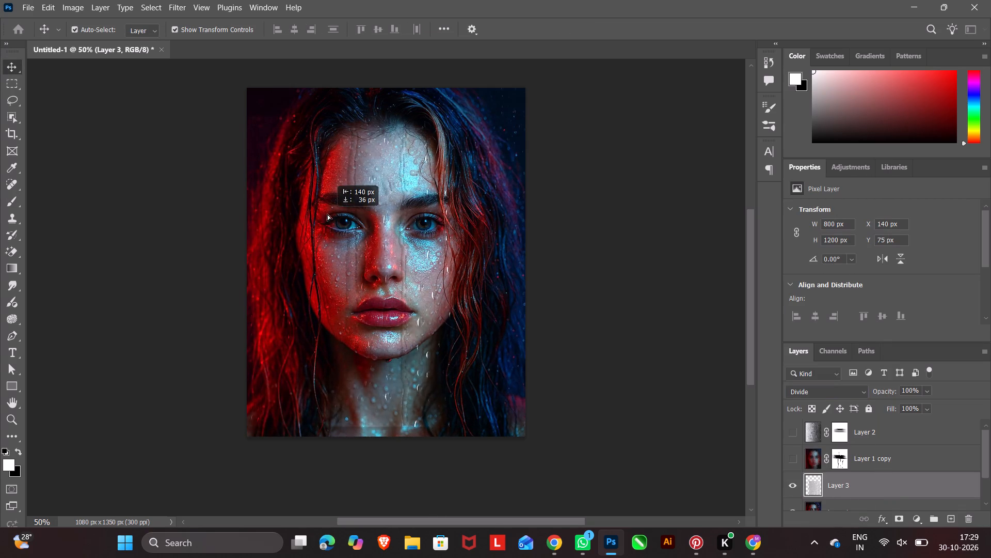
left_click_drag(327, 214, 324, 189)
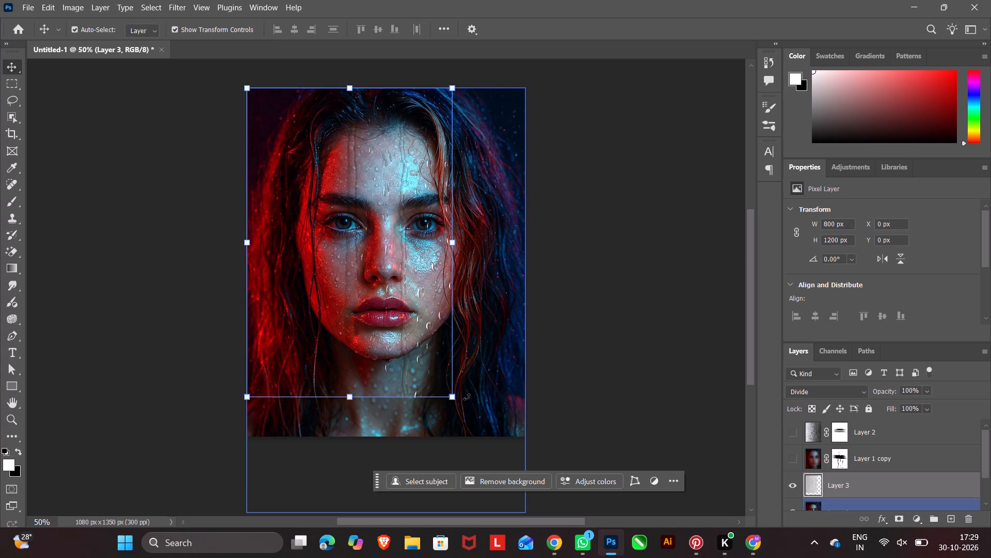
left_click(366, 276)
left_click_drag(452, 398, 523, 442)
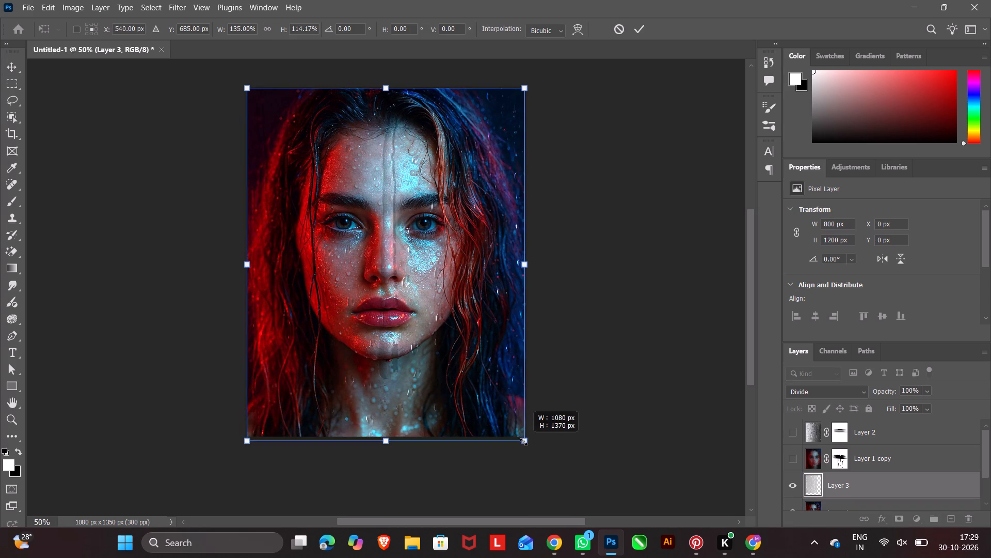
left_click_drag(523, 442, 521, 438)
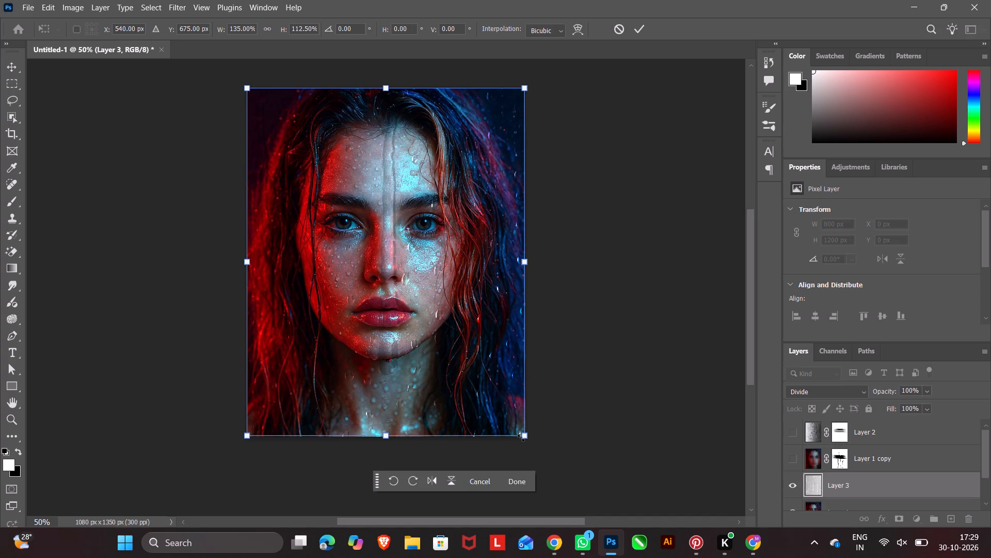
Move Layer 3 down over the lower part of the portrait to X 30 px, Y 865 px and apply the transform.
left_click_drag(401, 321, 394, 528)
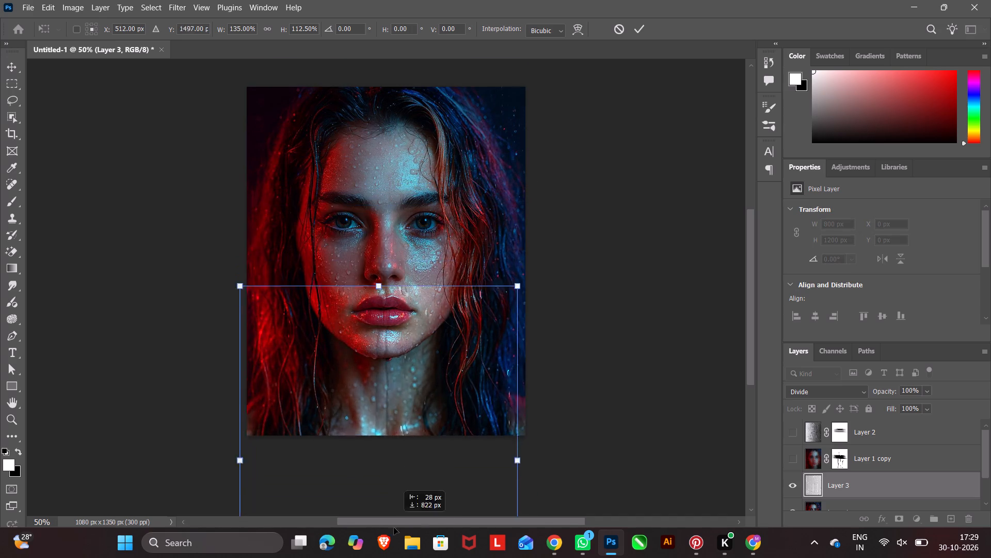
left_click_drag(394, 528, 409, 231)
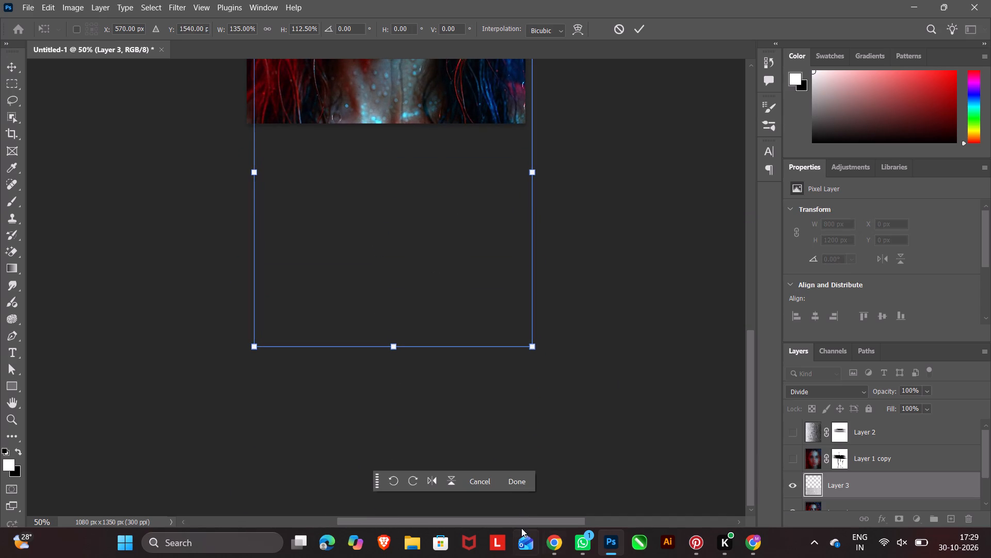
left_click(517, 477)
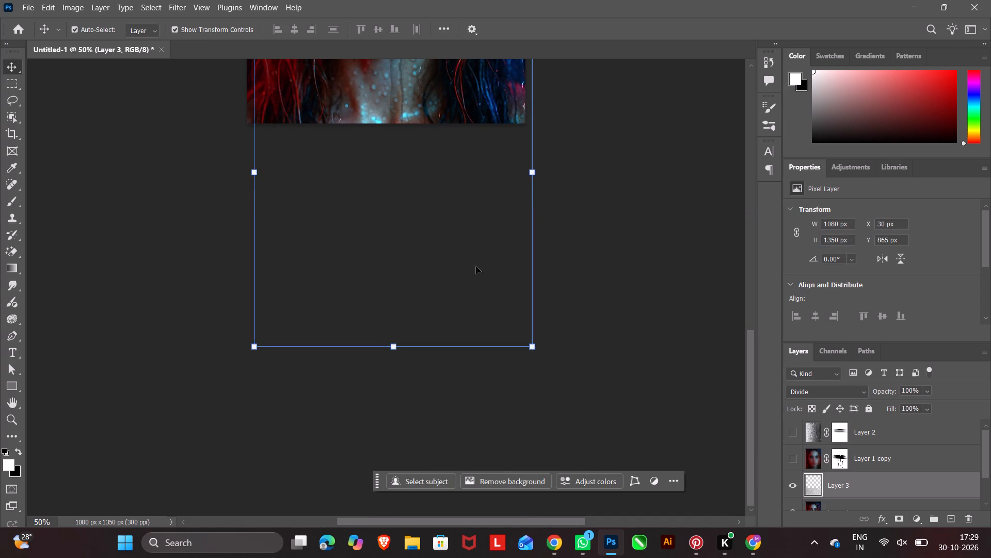
Delete the water-drop texture layer, Layer 3.
left_click(469, 261)
left_click(428, 106)
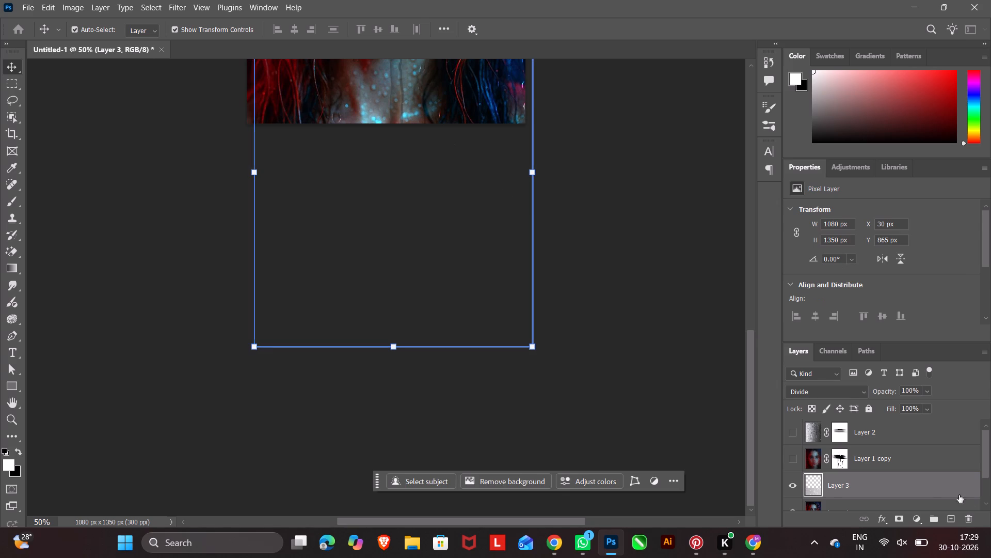
left_click(969, 516)
left_click(465, 214)
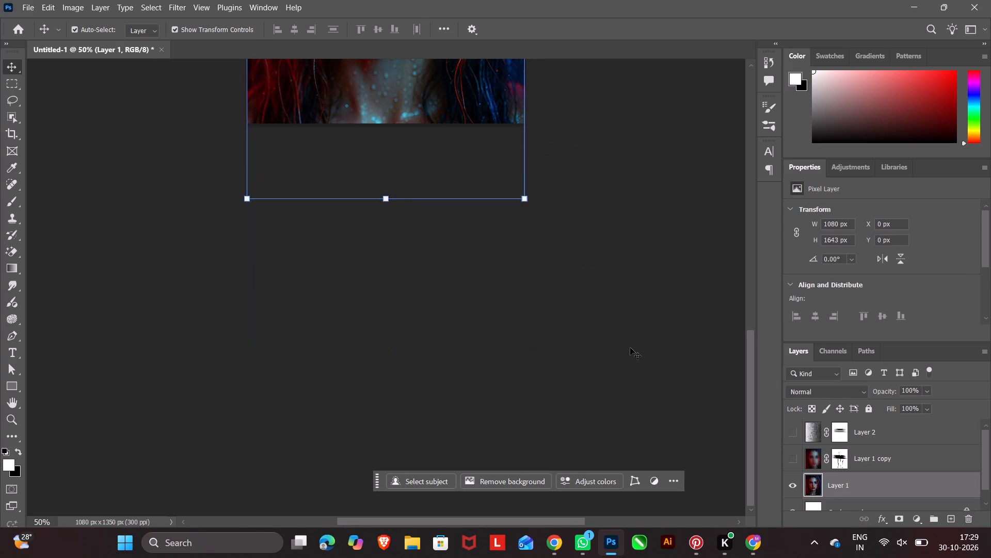
Show Layer 1 copy and Layer 2 again and deselect all layers.
scroll(633, 348, "up", 16)
left_click(794, 456)
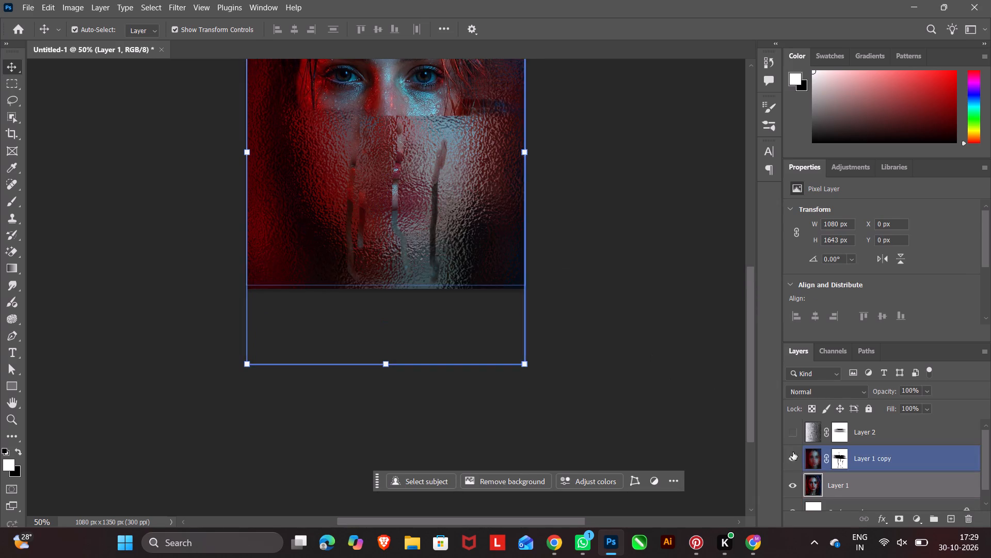
scroll(705, 457, "up", 15)
left_click(790, 434)
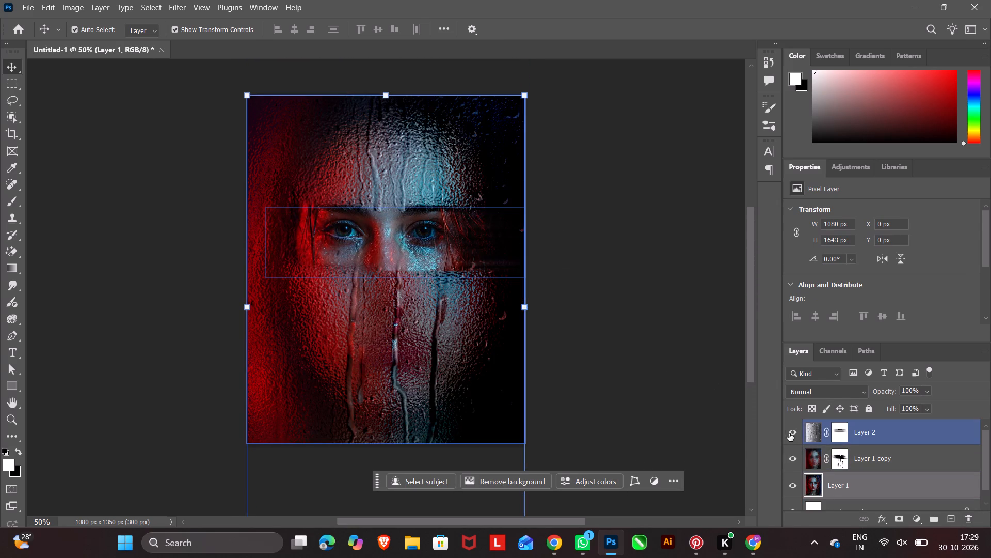
triple_click(646, 326)
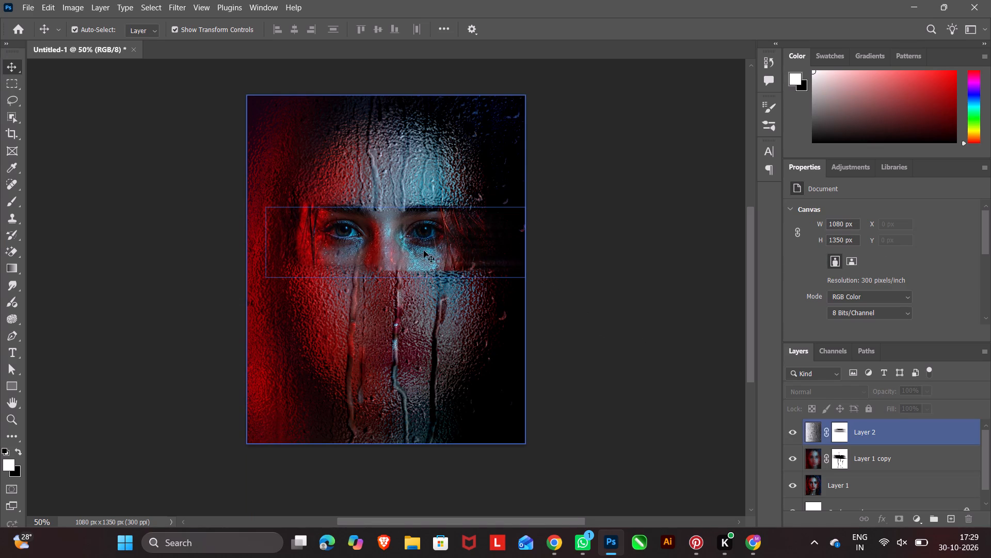
Add the text "WATER GLASS EFFECT" above Layer 2 in black 24 pt Built Titling SemiBold, centre-aligned, near the canvas's upper-left area.
left_click(11, 354)
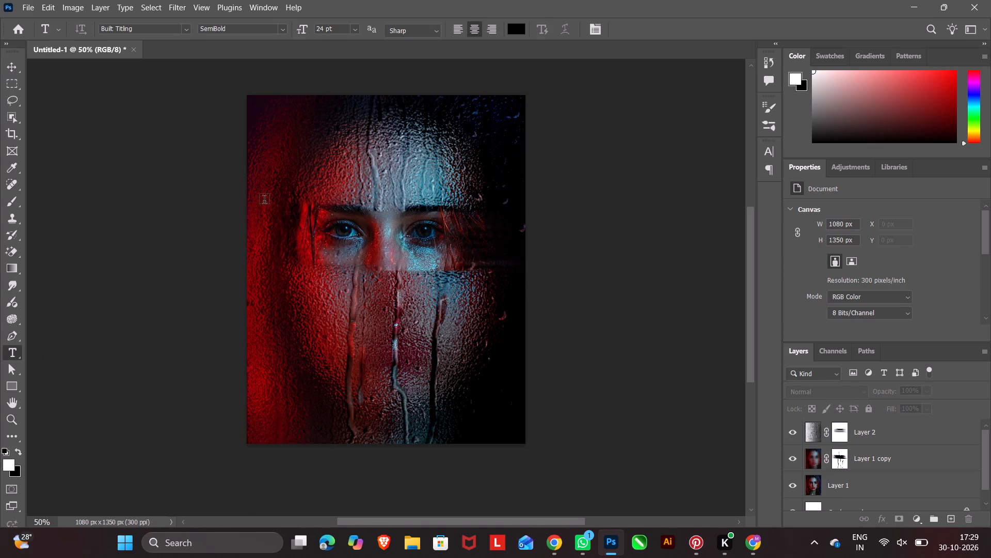
left_click(277, 152)
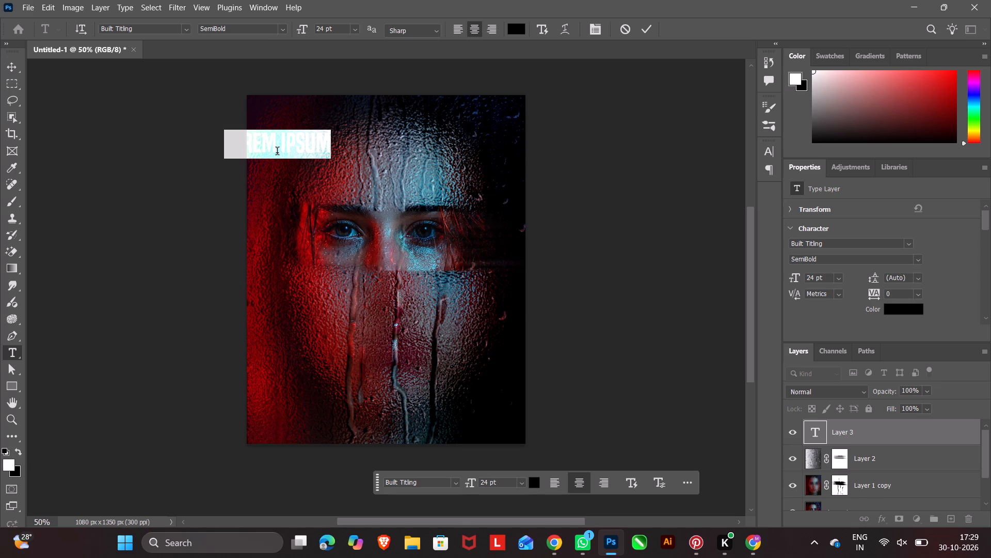
key("shift+w")
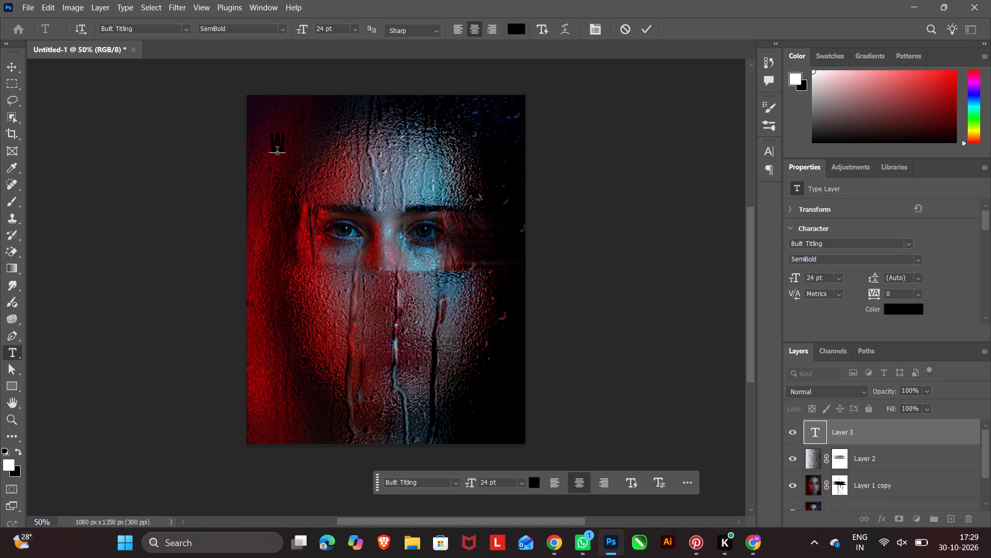
key("a")
key("BackSpace")
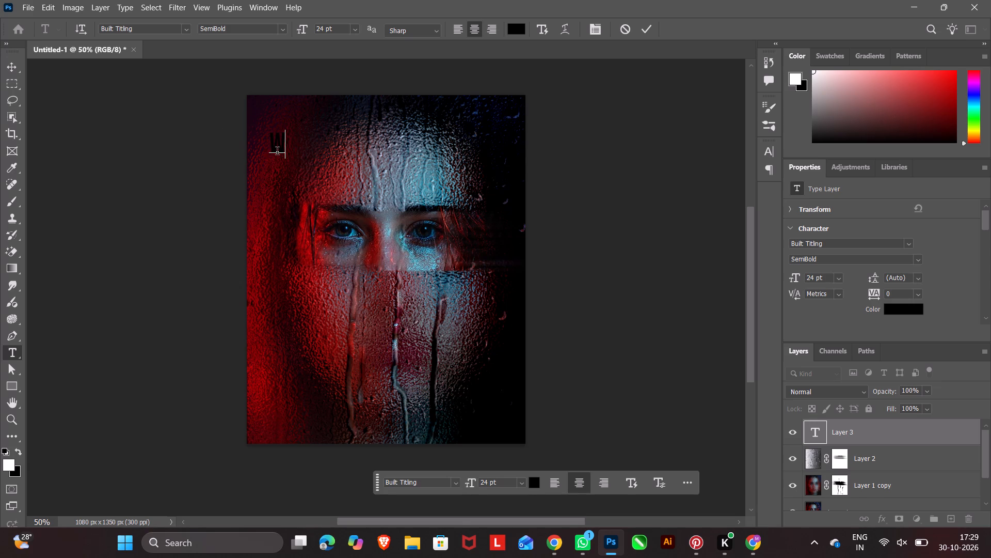
type("ATER")
key("space")
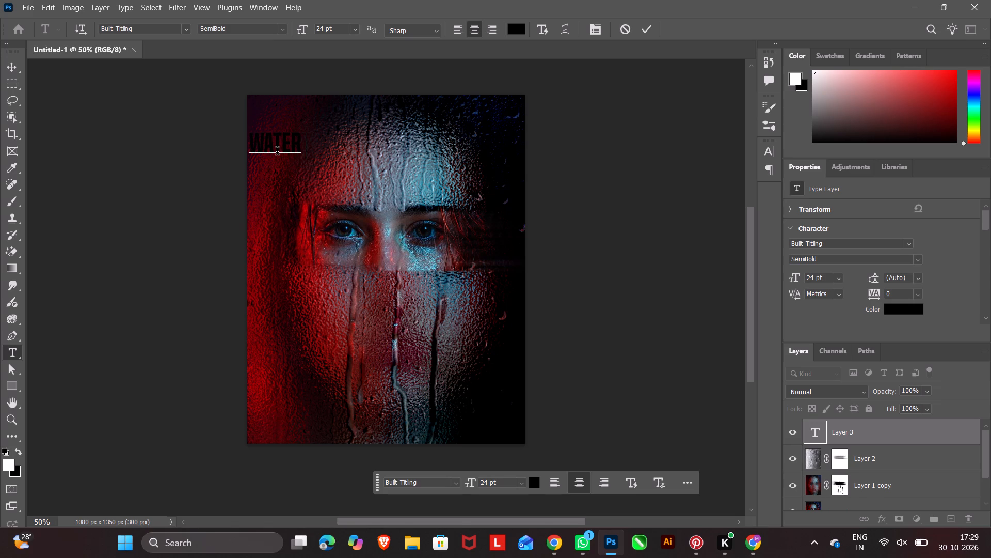
type("GLASS")
key("space")
key("Return")
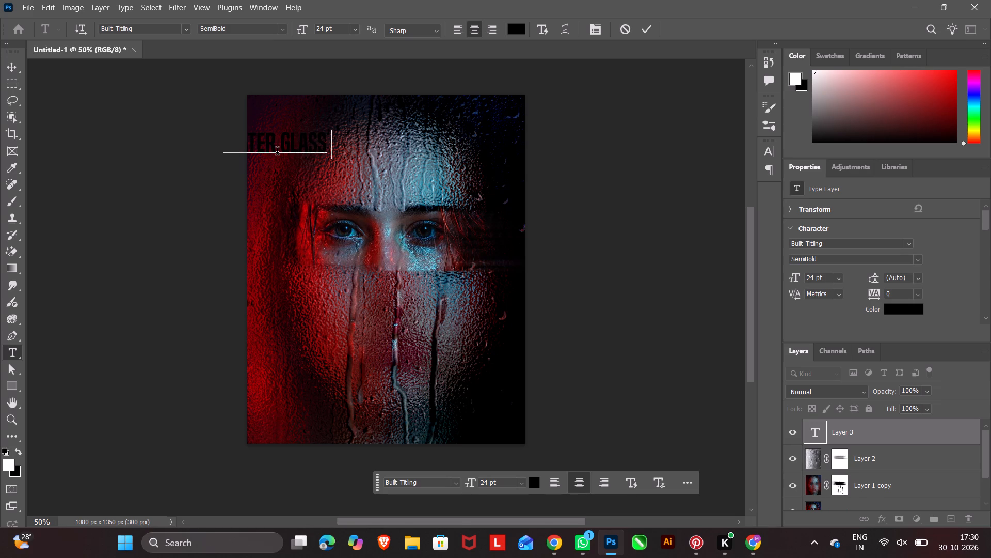
key("BackSpace")
key("i")
key("BackSpace")
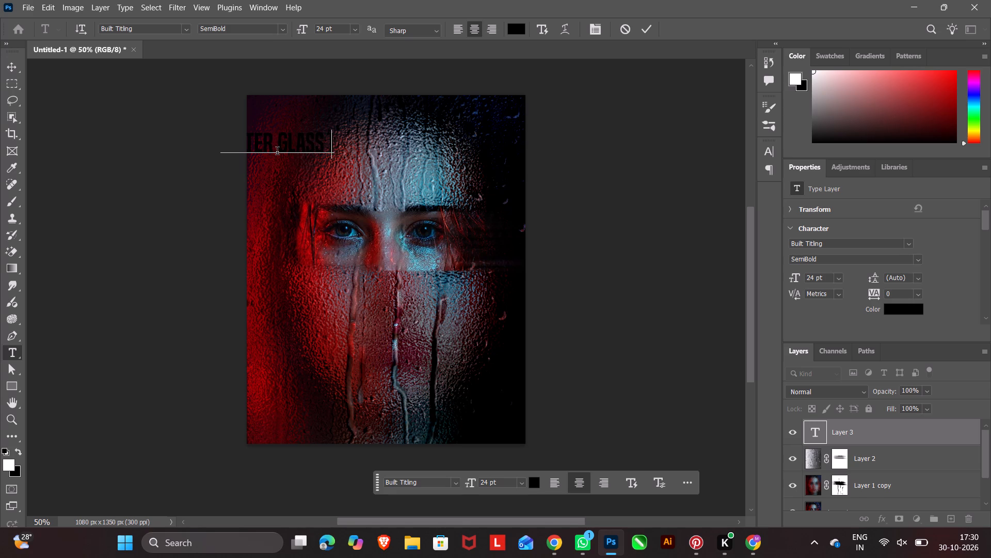
type("EFFECT")
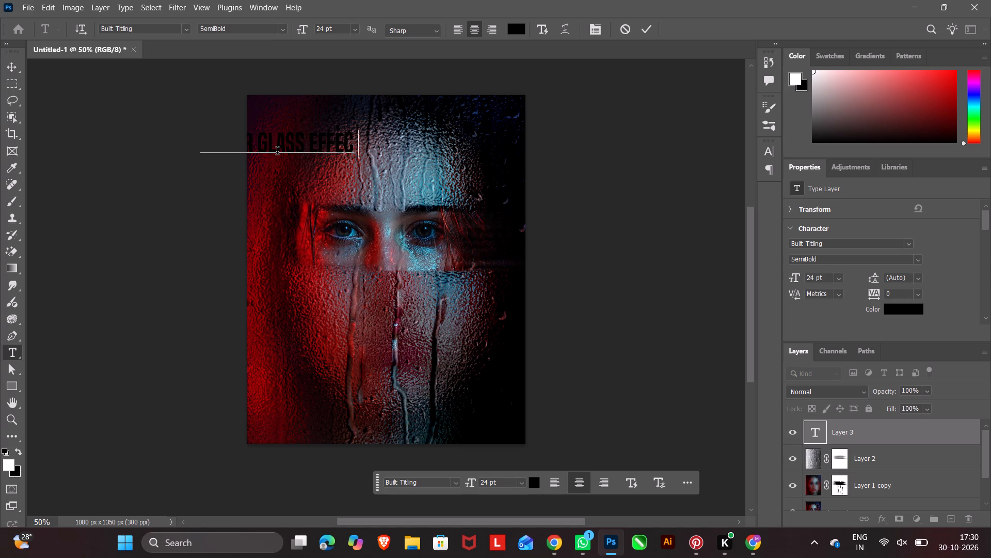
left_click(10, 66)
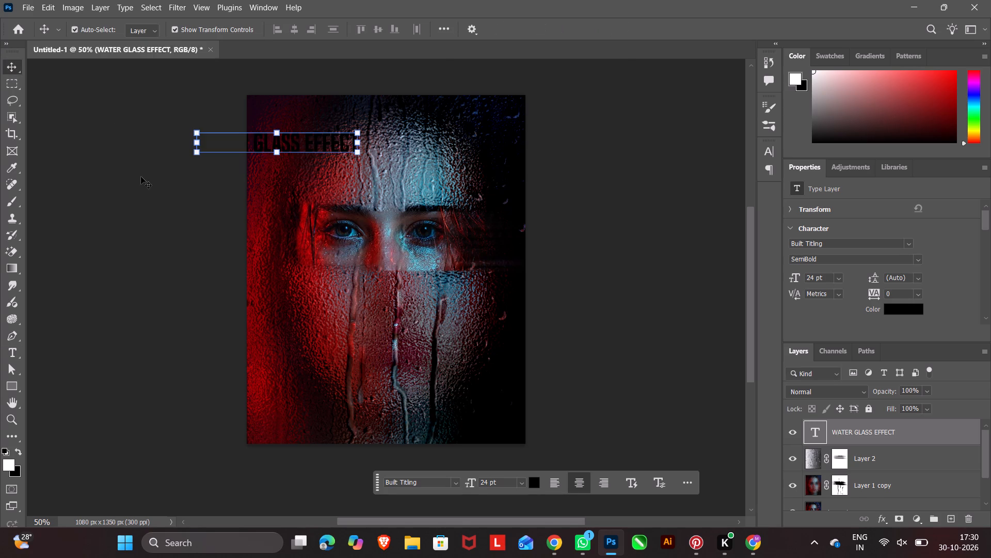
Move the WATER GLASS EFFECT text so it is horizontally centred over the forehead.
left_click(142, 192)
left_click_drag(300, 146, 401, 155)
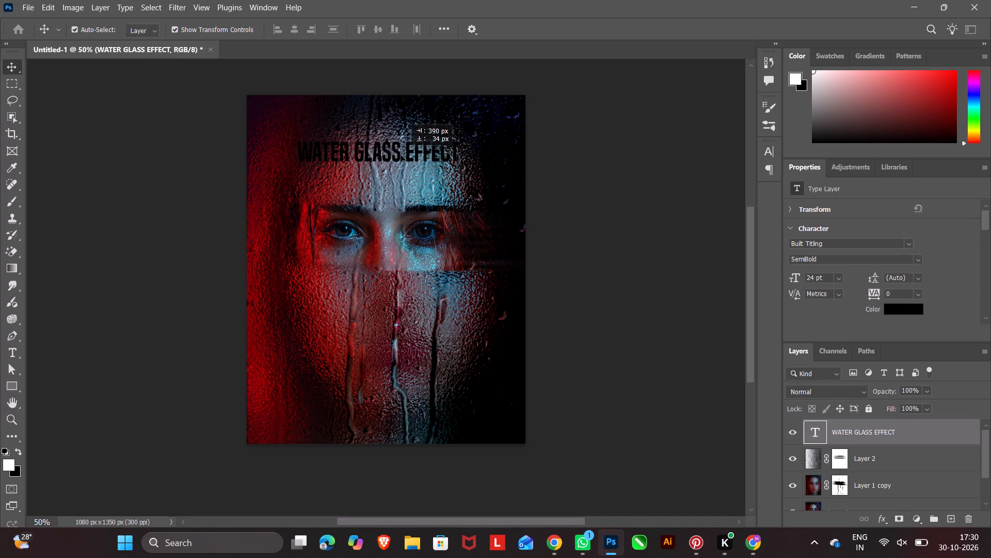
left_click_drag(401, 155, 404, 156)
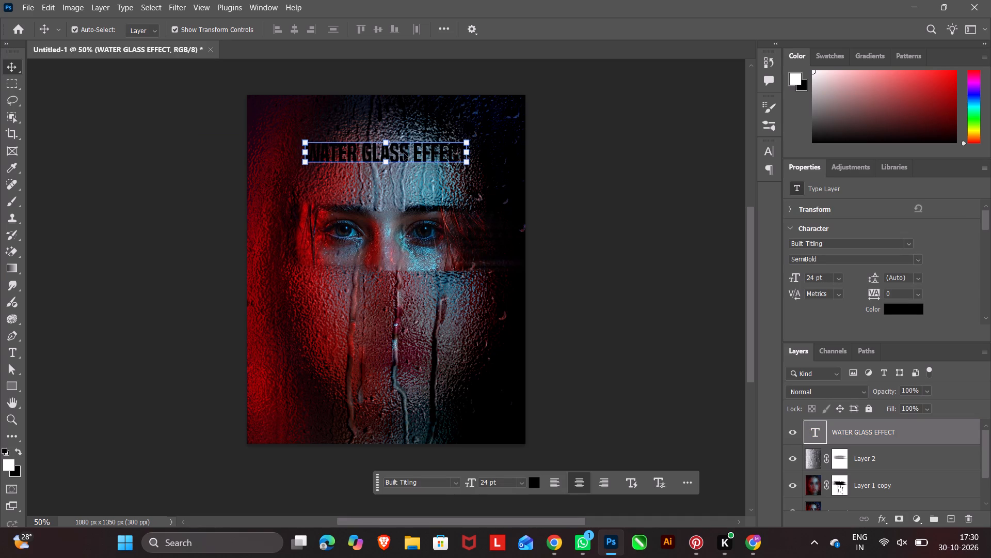
Change the WATER GLASS EFFECT text colour to white.
left_click(535, 481)
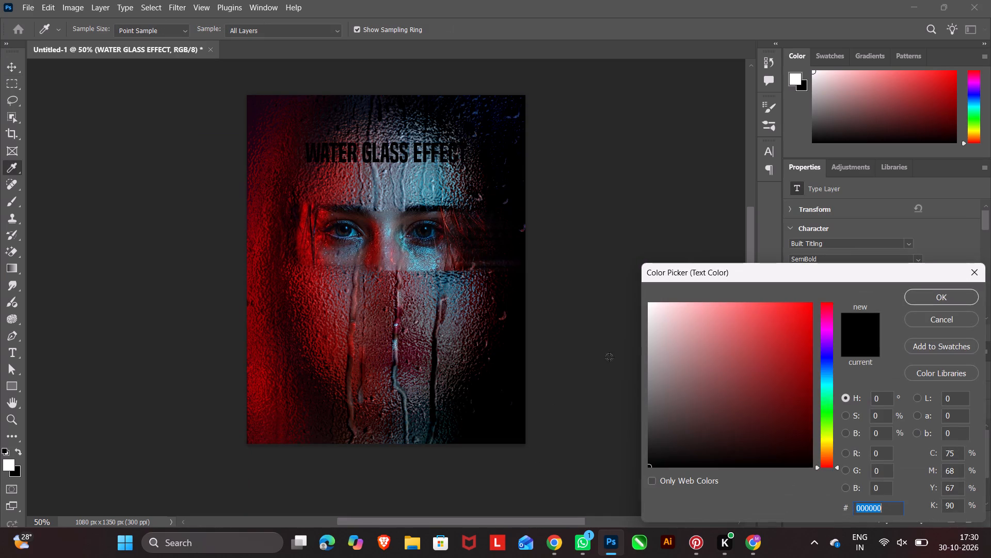
left_click_drag(668, 349, 597, 278)
left_click(951, 300)
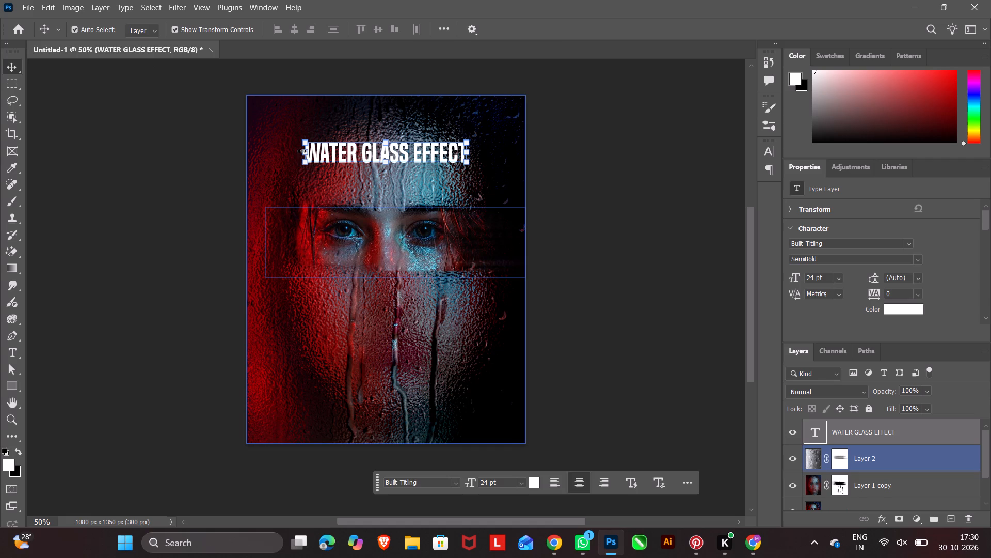
Stretch the WATER GLASS EFFECT text to about 128.6% width and move it below the eyes, centred at about X 540, Y 898 px.
left_click_drag(303, 151, 281, 154)
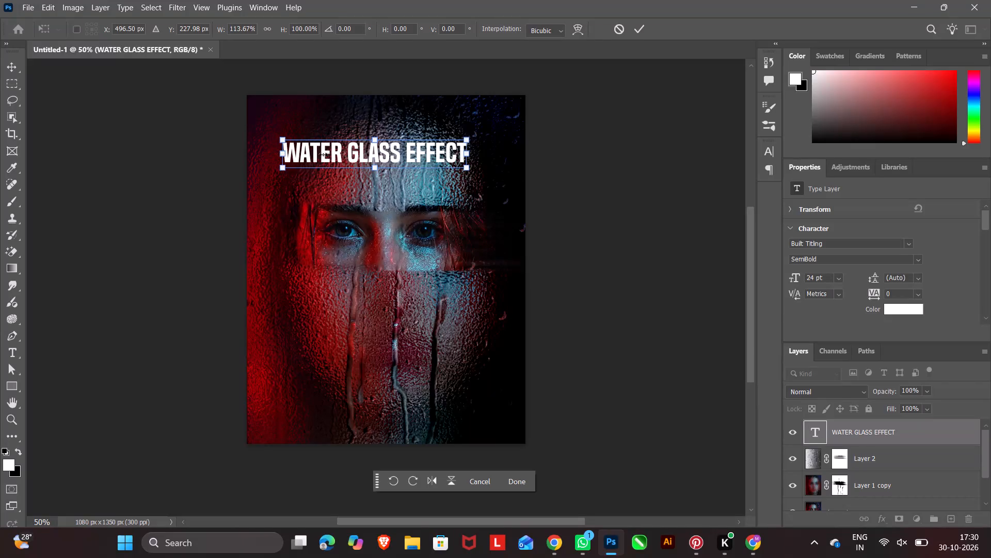
left_click_drag(470, 153, 494, 153)
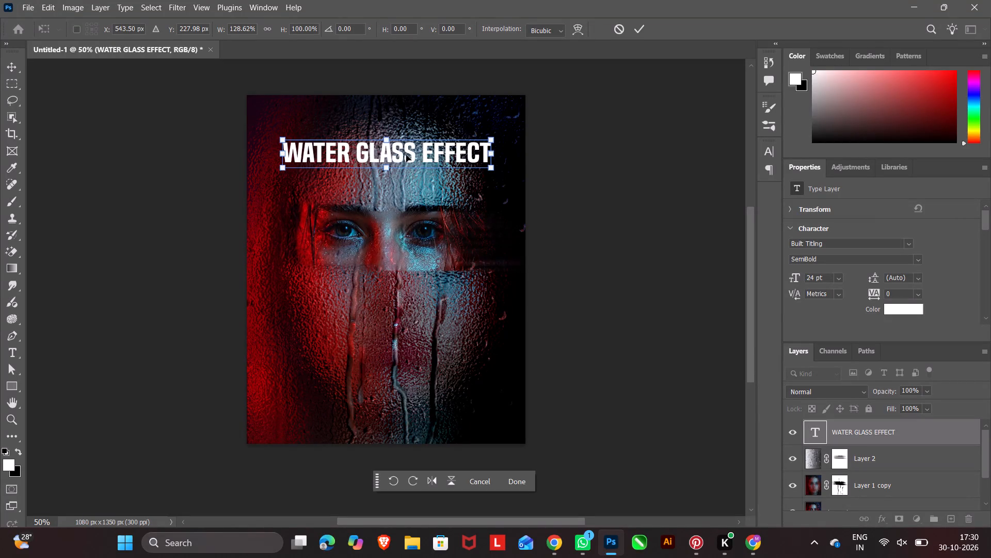
left_click_drag(405, 154, 407, 320)
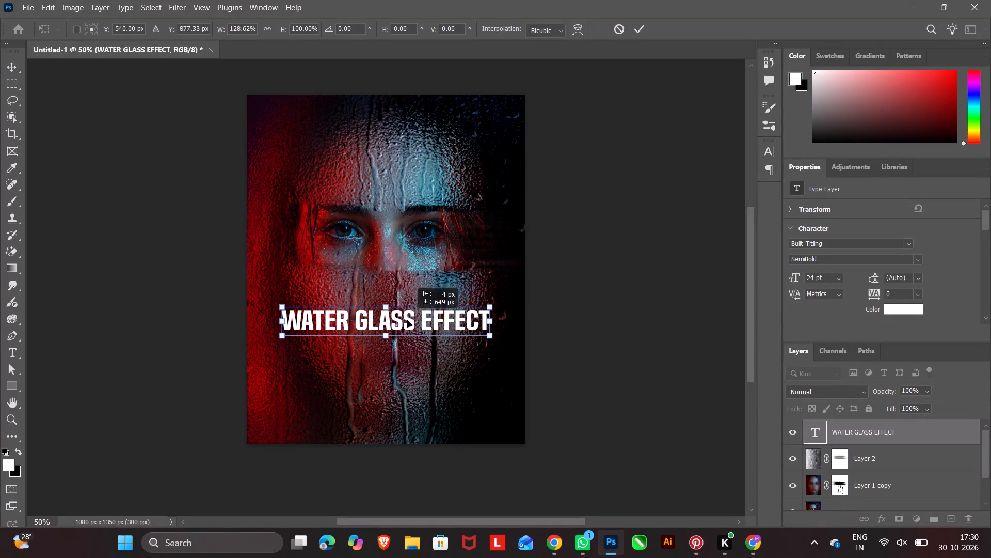
left_click_drag(407, 320, 408, 328)
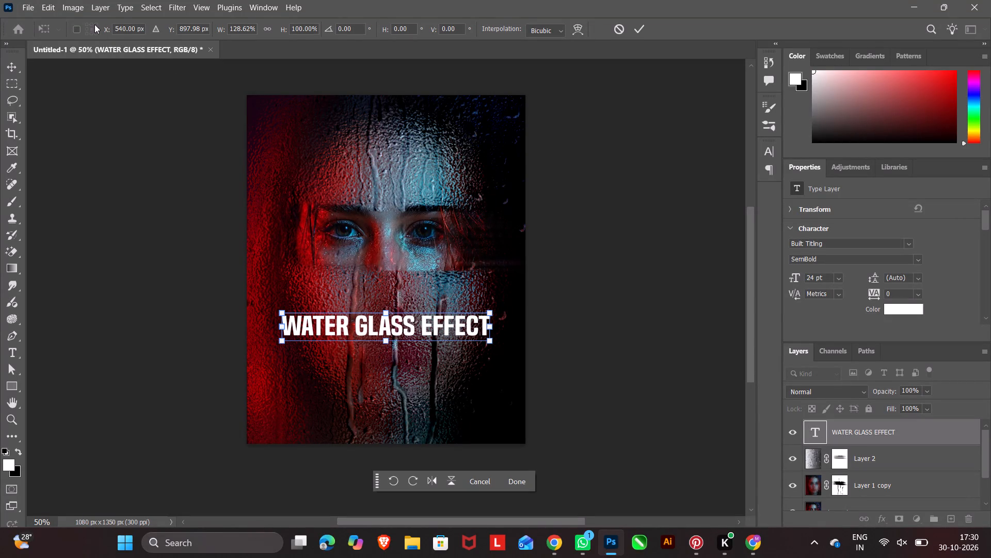
left_click(100, 9)
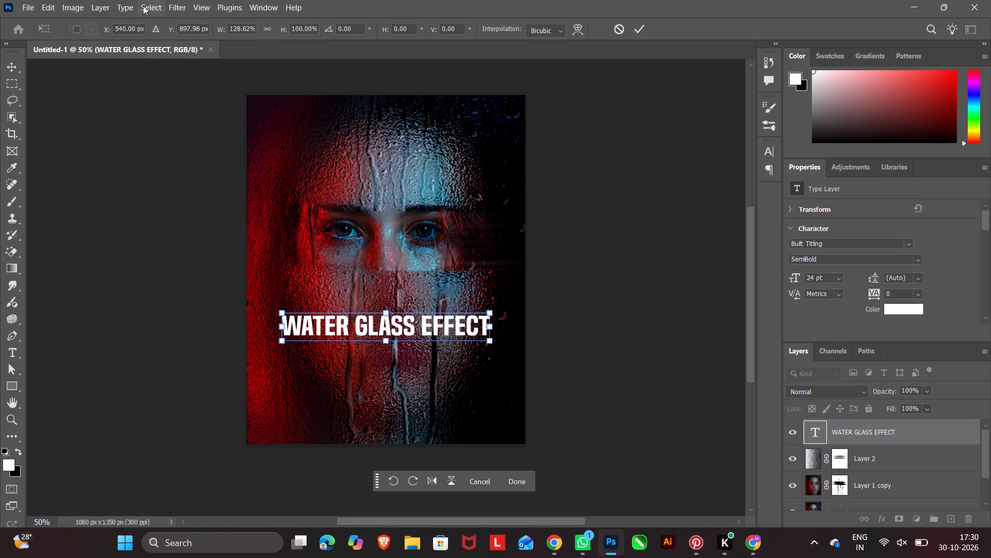
left_click(156, 6)
left_click(94, 153)
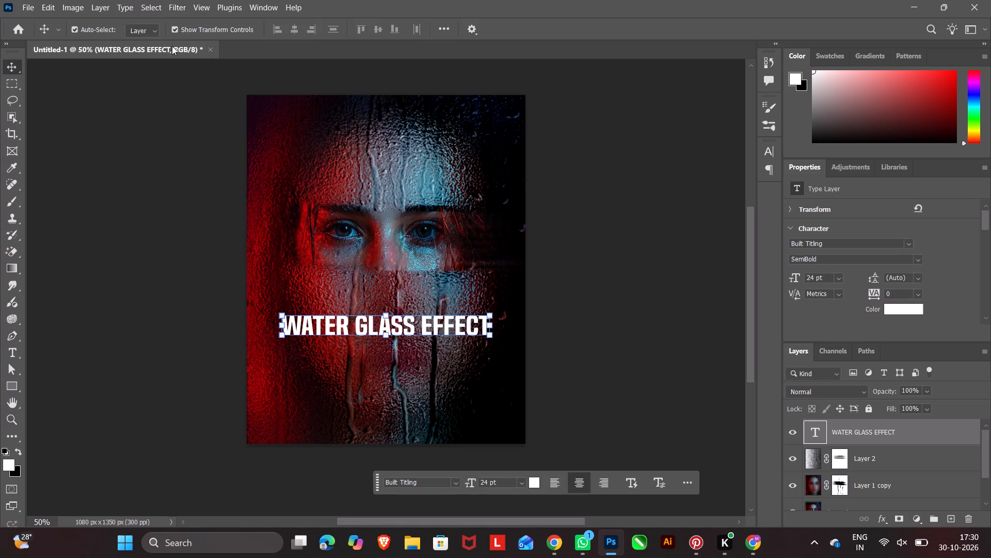
Open the WATER GLASS EFFECT layer in the Liquify filter as a smart object and set the warp brush size to 42.
left_click(173, 7)
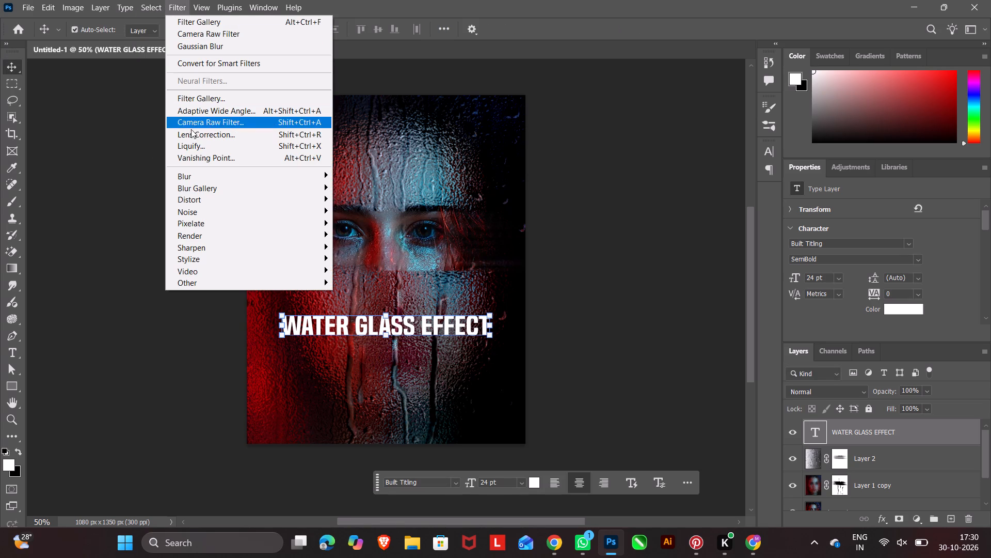
left_click(191, 146)
left_click(511, 213)
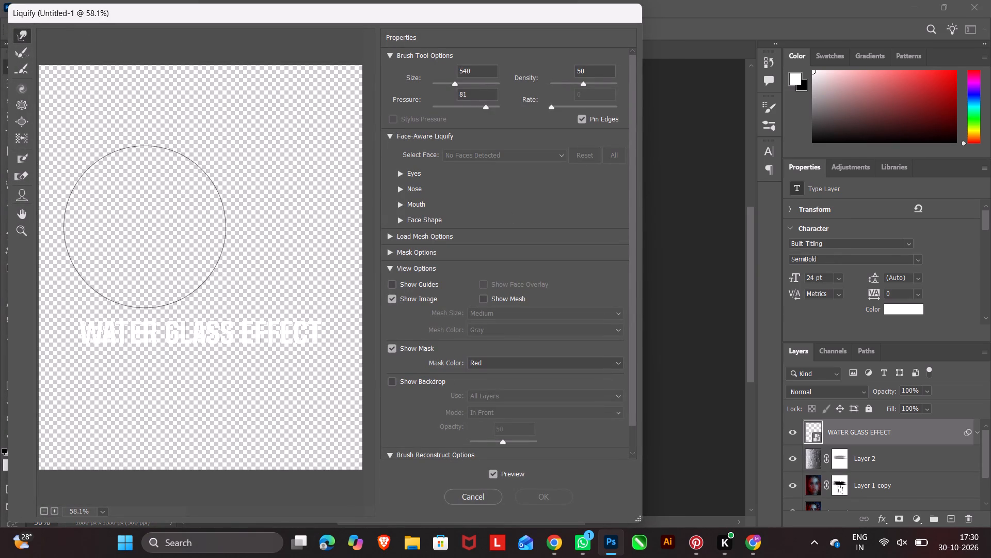
right_click(145, 226)
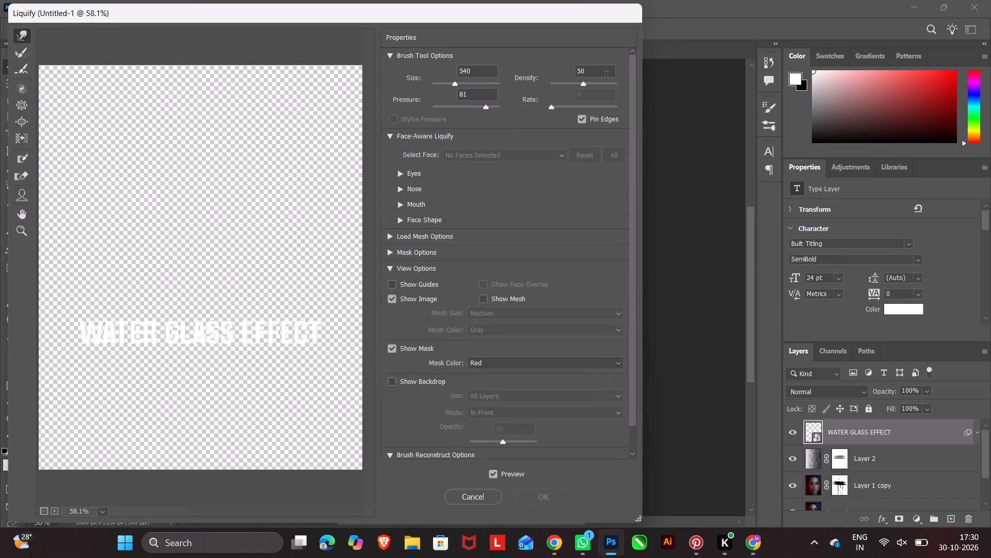
left_click_drag(451, 87, 435, 88)
left_click_drag(455, 85, 438, 85)
left_click_drag(436, 85, 440, 84)
Warp the left leg of the A in GLASS downward into a long, pointed drip.
scroll(195, 337, "up", 7, "ctrl")
scroll(195, 337, "right", 2)
scroll(195, 337, "up", 8, "ctrl")
scroll(196, 337, "up", 4, "alt")
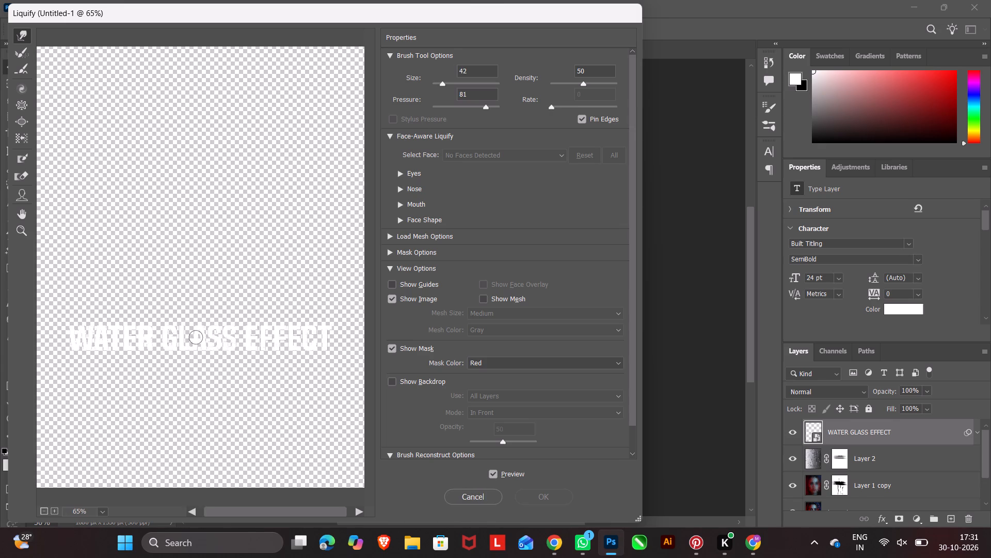
scroll(196, 337, "up", 20, "alt")
scroll(196, 337, "up", 11, "alt")
scroll(221, 316, "down", 18)
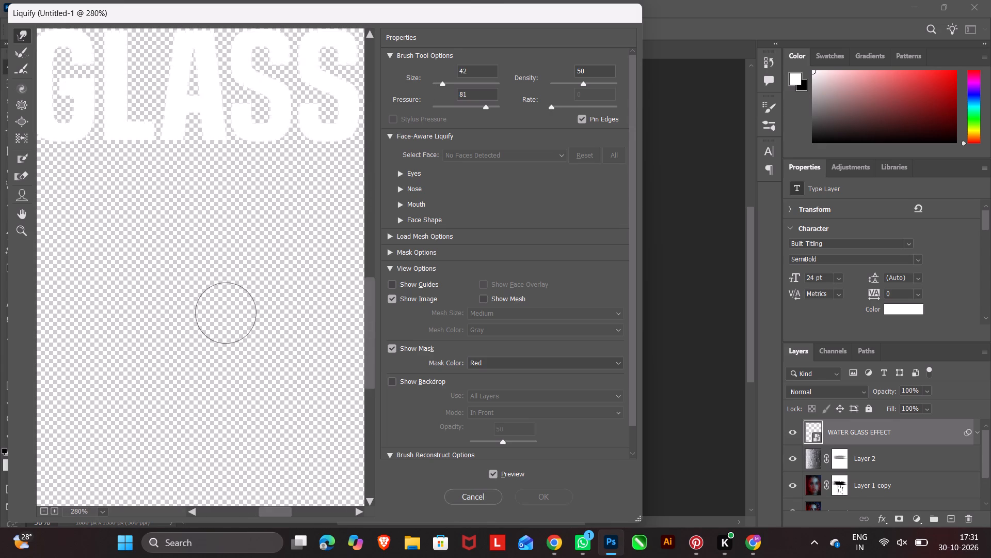
scroll(226, 313, "down", 2)
scroll(226, 317, "up", 9)
left_click_drag(170, 280, 173, 311)
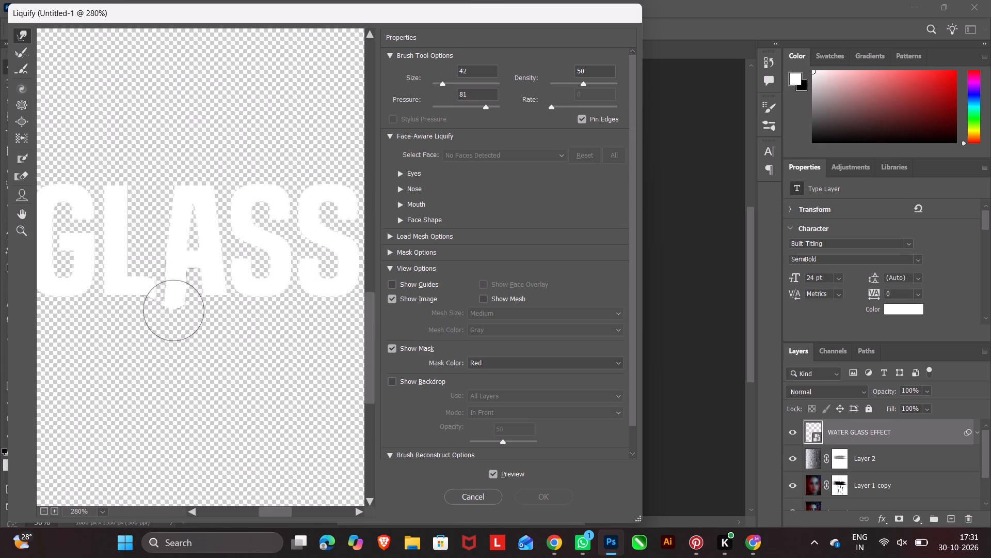
left_click_drag(173, 311, 159, 380)
left_click_drag(168, 318, 170, 413)
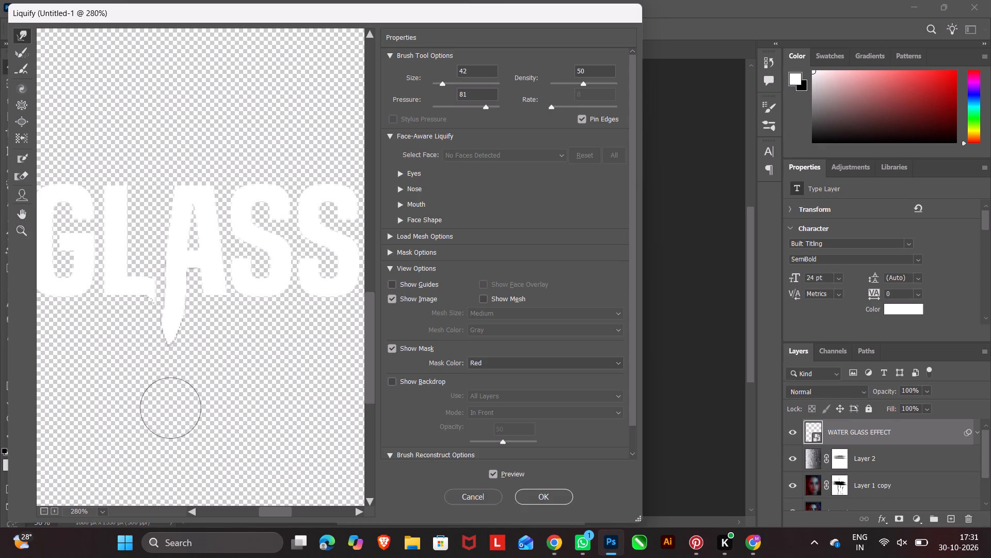
left_click_drag(170, 413, 174, 422)
left_click_drag(180, 321, 202, 402)
left_click_drag(174, 331, 190, 395)
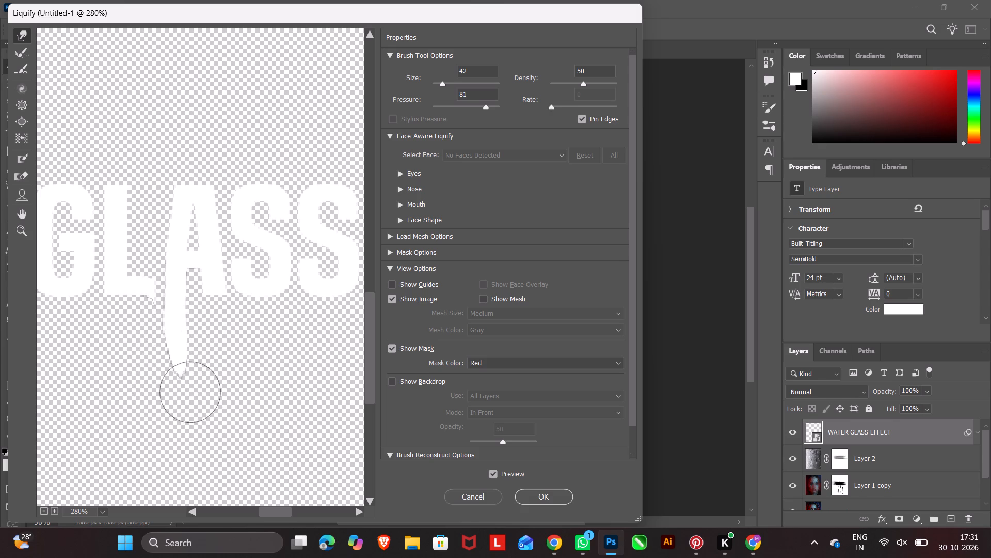
left_click_drag(190, 395, 163, 436)
Push the top of the A in GLASS down, pull its right leg into a shorter drip and lengthen the left drip.
left_click_drag(194, 197, 199, 245)
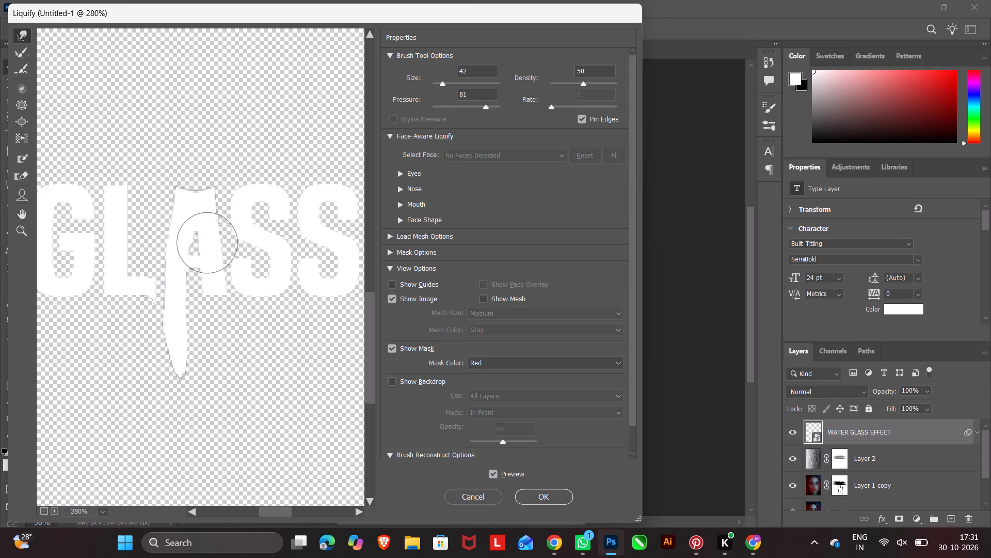
left_click_drag(210, 256, 212, 324)
left_click_drag(212, 317, 213, 363)
left_click_drag(178, 347, 176, 369)
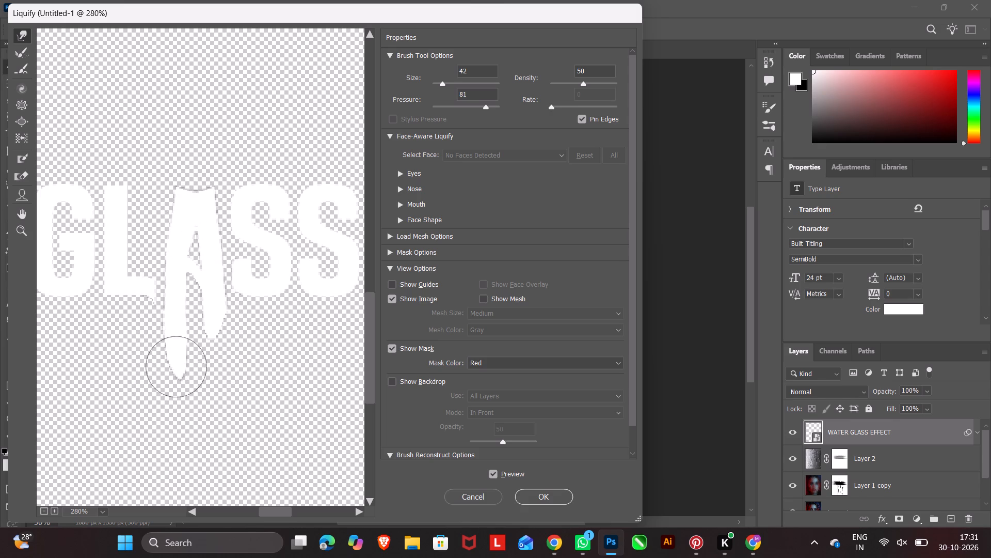
left_click_drag(176, 369, 162, 465)
Warp both S letters of GLASS downward, pulling the first S's lower curve into a long pointed drip.
left_click_drag(267, 262, 267, 280)
left_click_drag(265, 275, 255, 386)
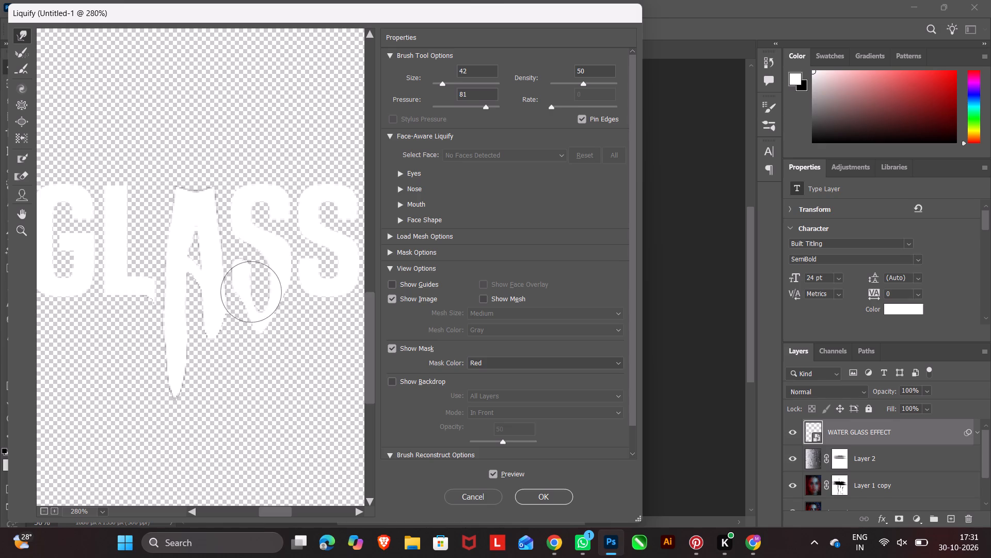
left_click_drag(251, 292, 250, 363)
left_click_drag(253, 316, 254, 371)
left_click_drag(271, 205, 273, 236)
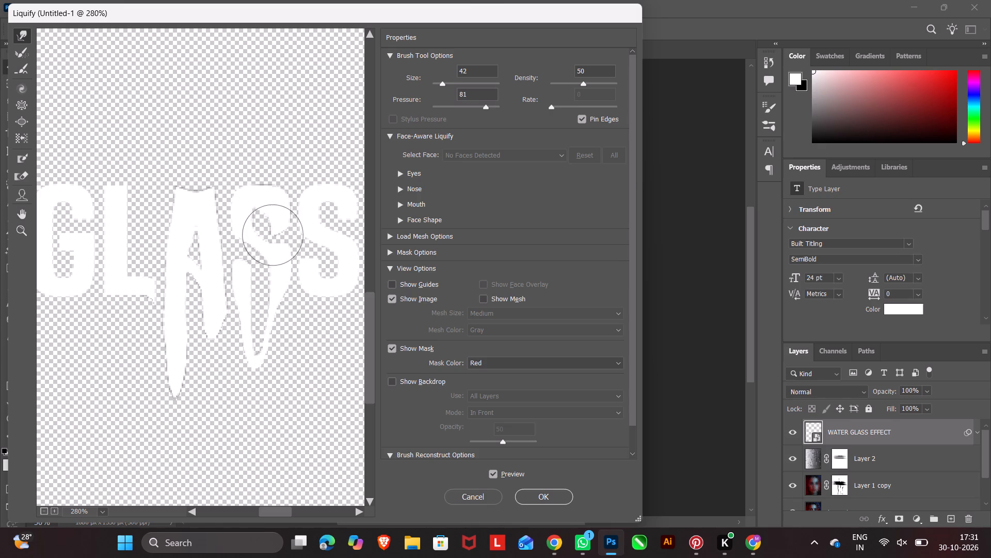
left_click_drag(271, 234, 269, 259)
left_click_drag(327, 213, 327, 246)
left_click_drag(323, 244, 328, 297)
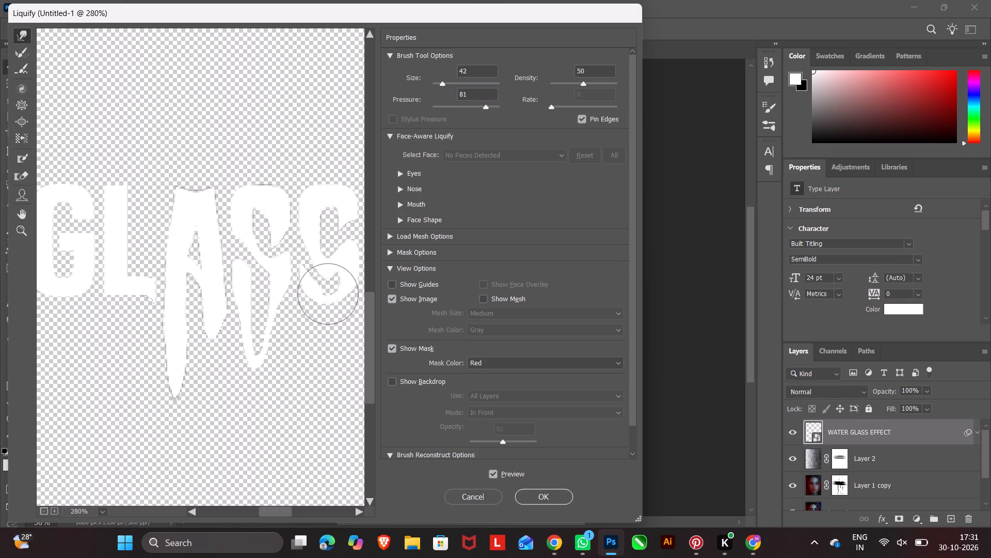
left_click_drag(328, 297, 325, 359)
Warp the L in GLASS downward from its top edge and pull its base into a pointed drip.
scroll(256, 317, "right", 1)
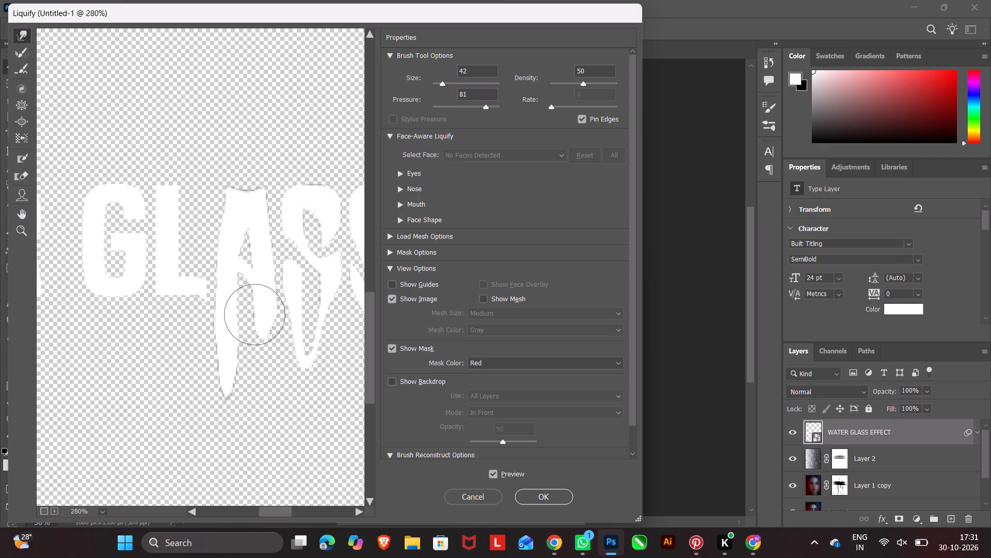
scroll(253, 314, "right", 2)
left_click_drag(279, 190, 280, 284)
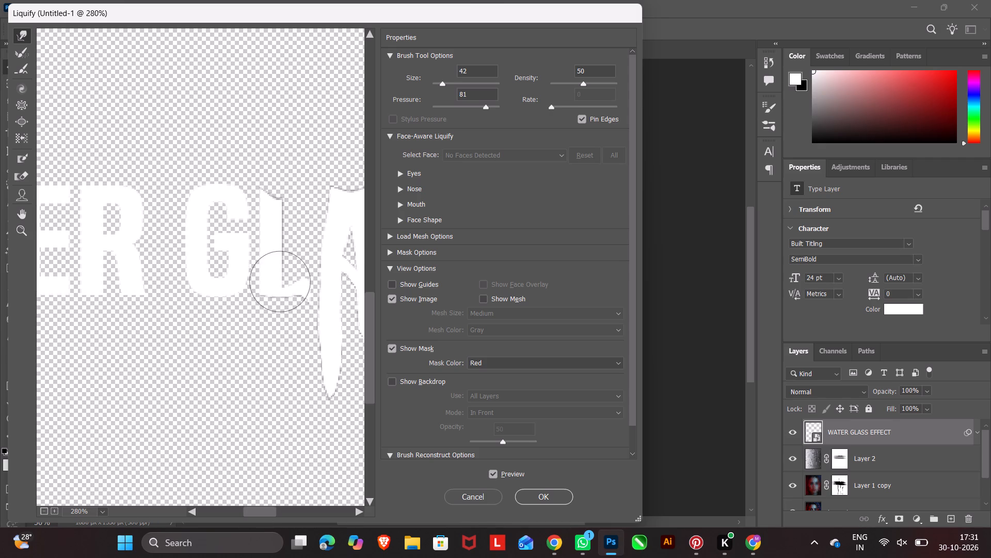
left_click_drag(280, 284, 280, 334)
left_click_drag(294, 297, 294, 367)
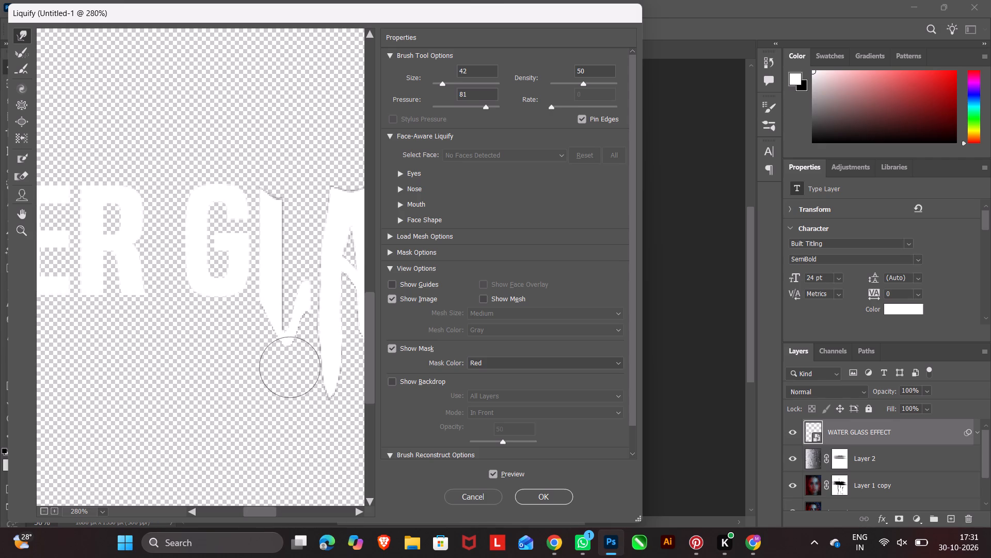
Warp the inner edges of the G in GLASS downward and stretch its bottom curve into a pointed drip.
left_click_drag(217, 208, 219, 253)
left_click_drag(219, 259, 219, 285)
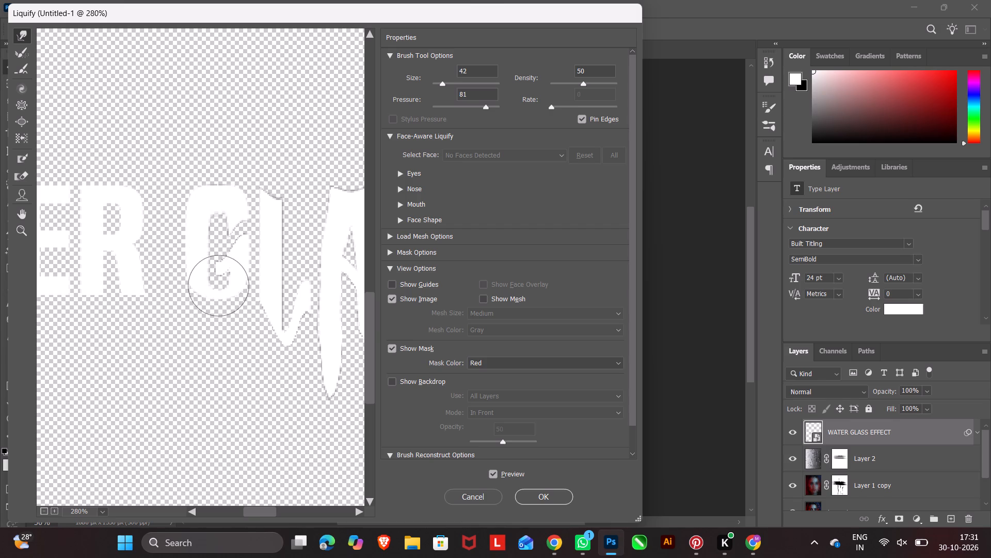
left_click_drag(218, 295, 216, 351)
left_click_drag(194, 289, 196, 394)
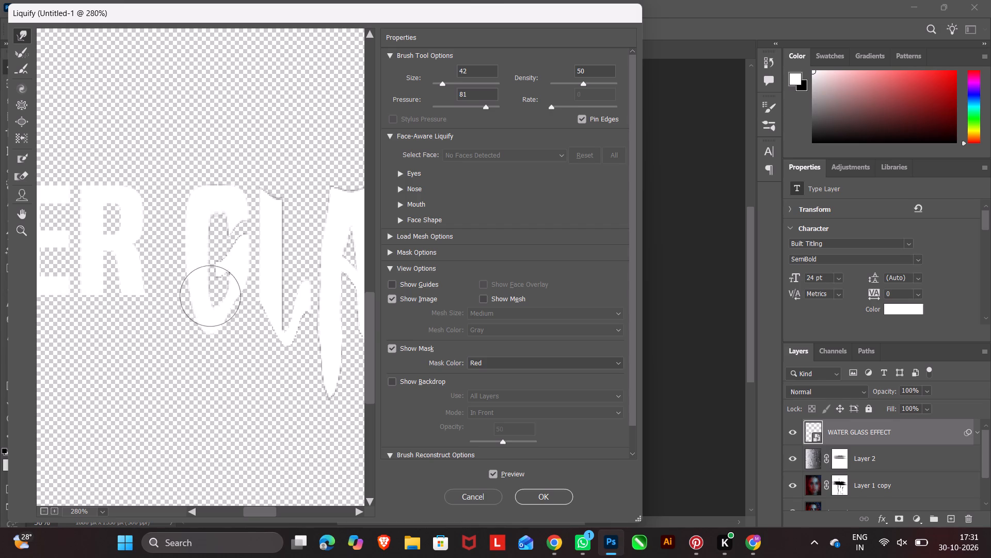
left_click_drag(212, 298, 218, 377)
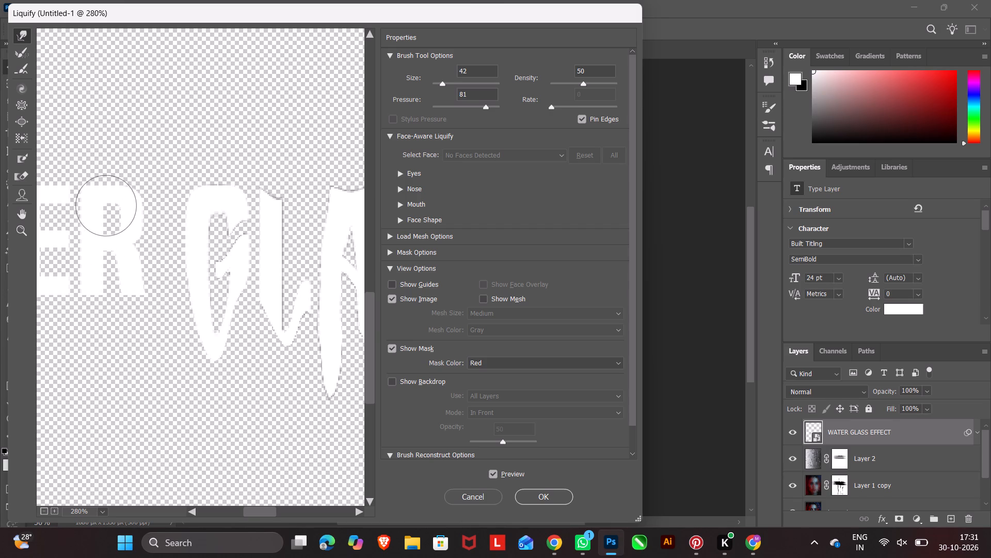
Warp the R in WATER downward through its opening and pull its right leg into a drip.
left_click_drag(108, 210, 115, 388)
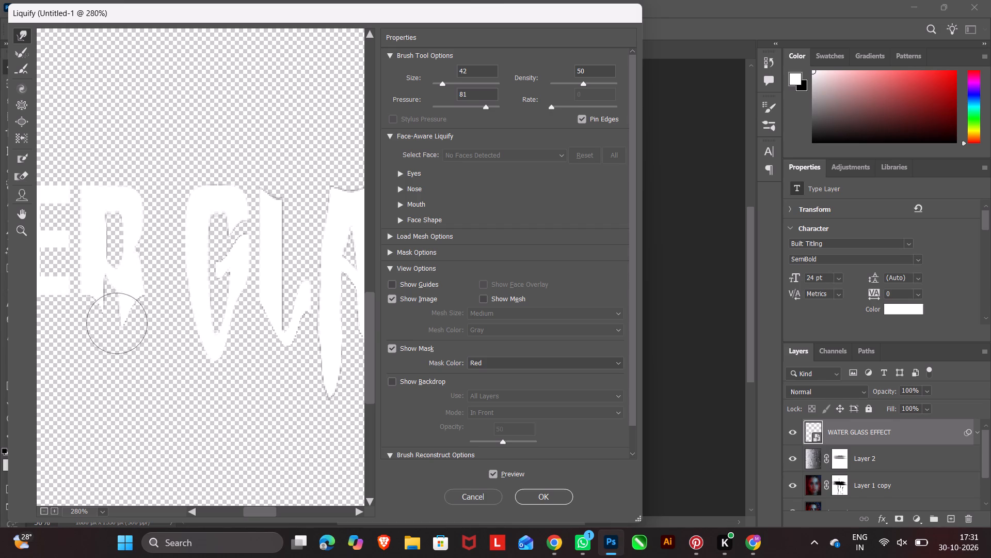
left_click_drag(124, 312, 125, 411)
Warp the W in WATER downward along its top edges, pulling its first lower point into a long drip and its second into a shorter one.
scroll(117, 259, "right", 4)
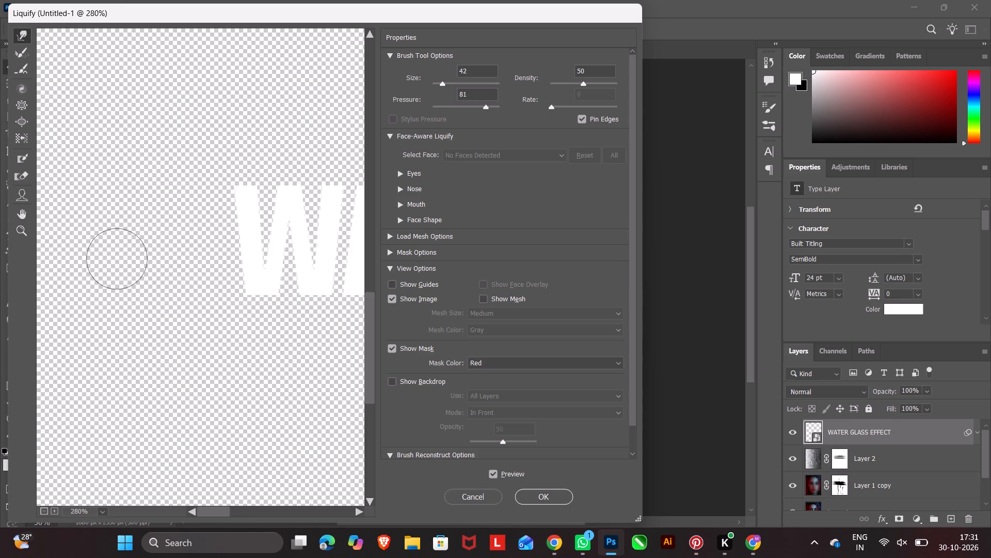
scroll(117, 259, "right", 1)
scroll(141, 257, "left", 2)
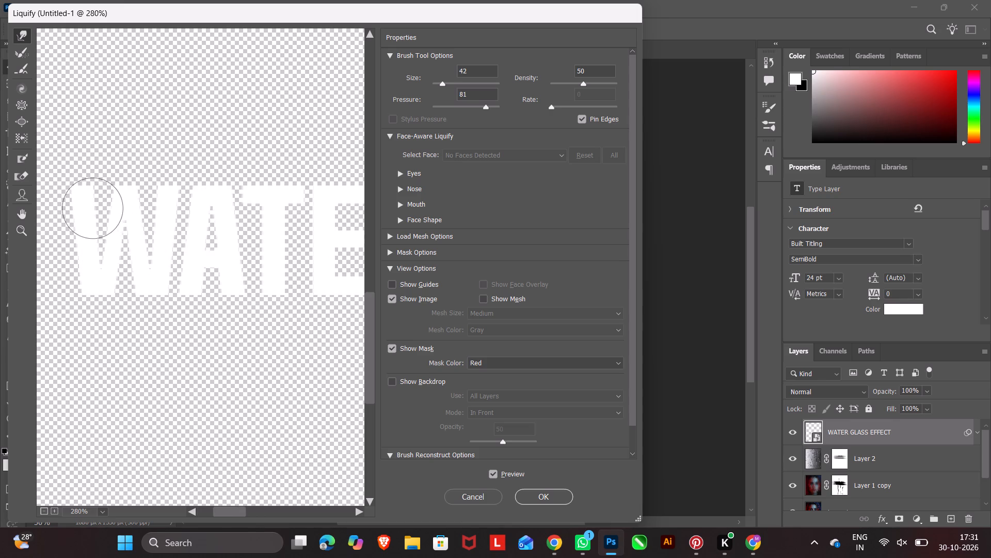
left_click_drag(92, 214, 90, 284)
left_click_drag(90, 258, 91, 388)
left_click_drag(95, 297, 100, 377)
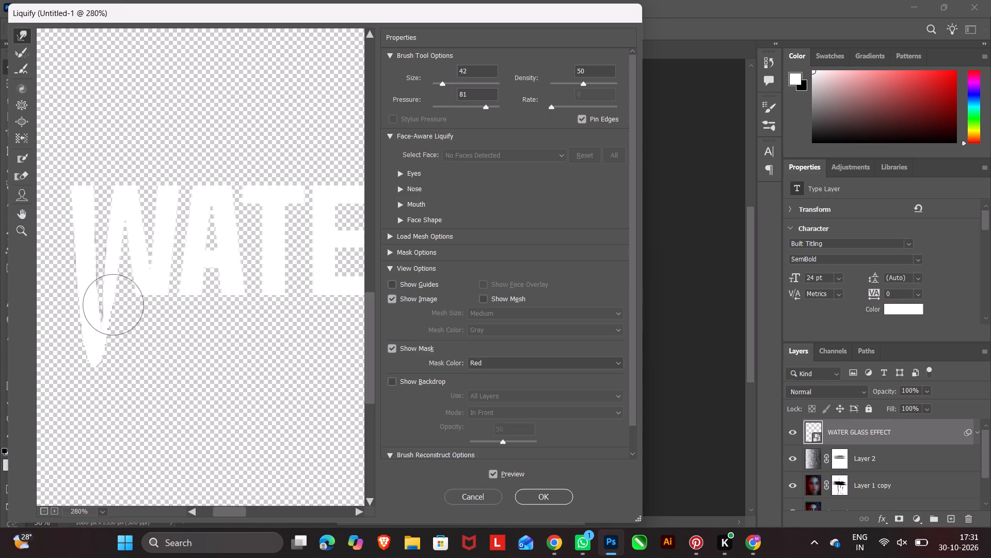
left_click_drag(121, 195, 123, 229)
left_click_drag(126, 194, 127, 236)
left_click_drag(90, 191, 90, 240)
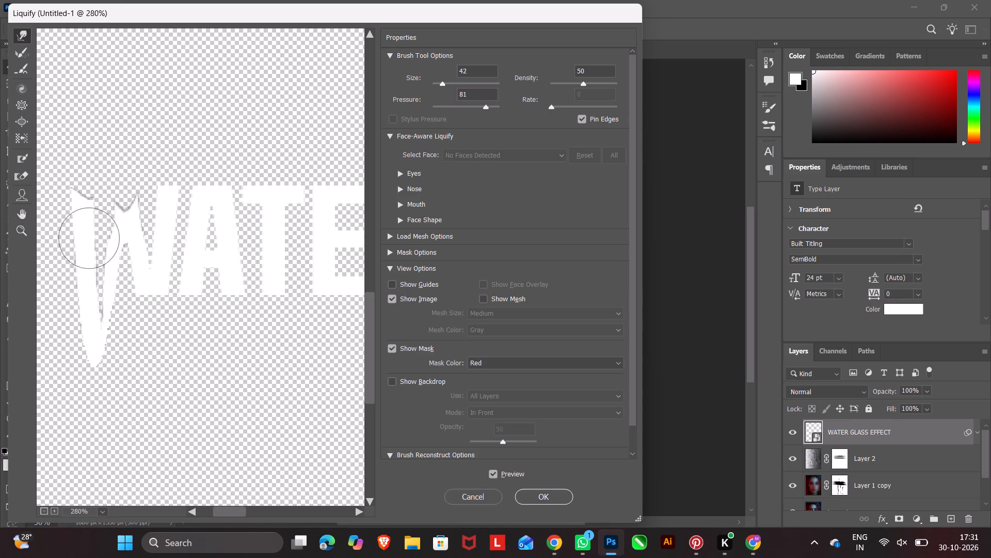
left_click_drag(79, 197, 79, 236)
left_click_drag(154, 182, 157, 240)
left_click_drag(162, 257, 161, 318)
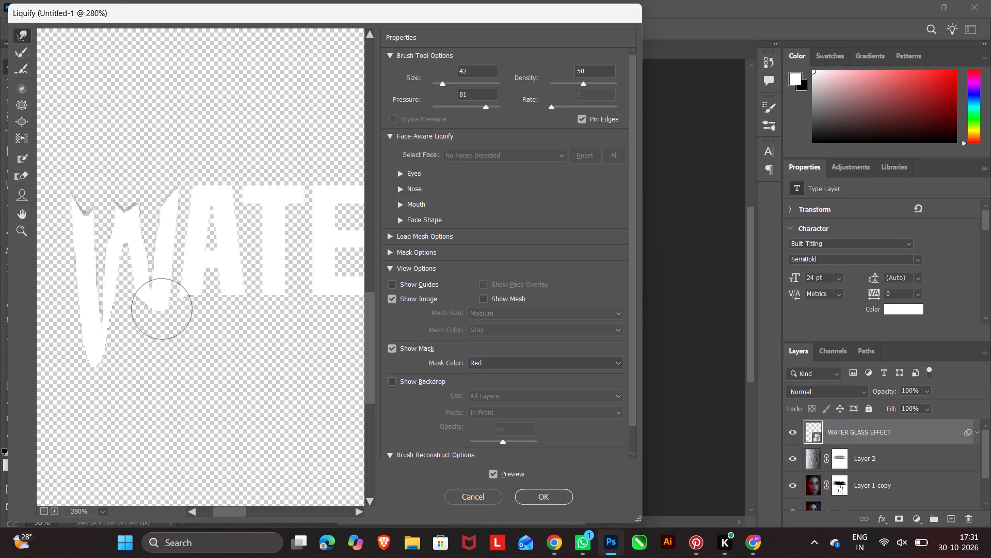
left_click_drag(161, 318, 143, 368)
left_click_drag(125, 252, 126, 331)
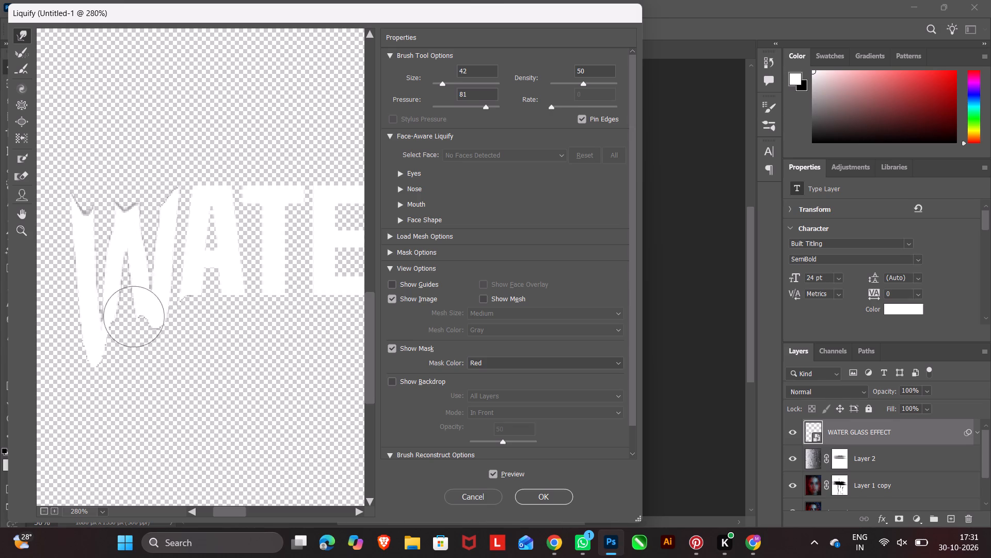
Warp the A in WATER downward from its top edge and stretch both legs into drips, the second one long and thin.
left_click_drag(201, 241, 191, 390)
left_click_drag(192, 293, 184, 413)
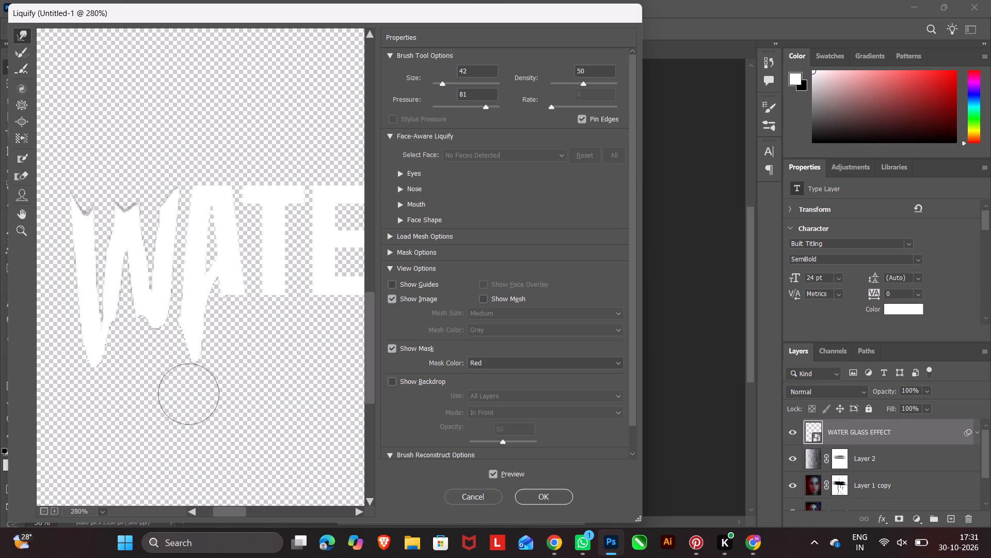
left_click_drag(184, 413, 181, 402)
left_click_drag(216, 172, 213, 230)
left_click_drag(231, 278, 228, 328)
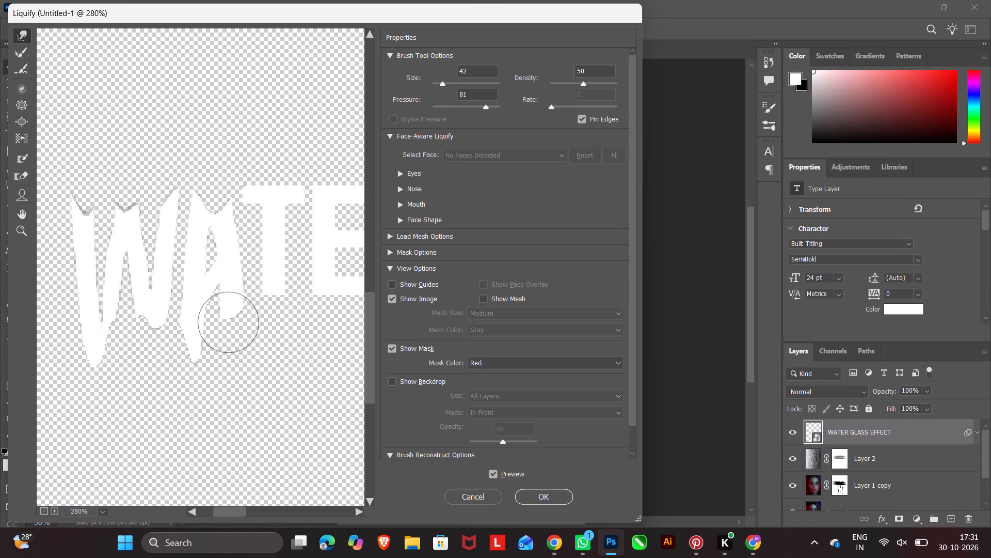
left_click_drag(230, 315, 219, 424)
left_click_drag(230, 325, 229, 348)
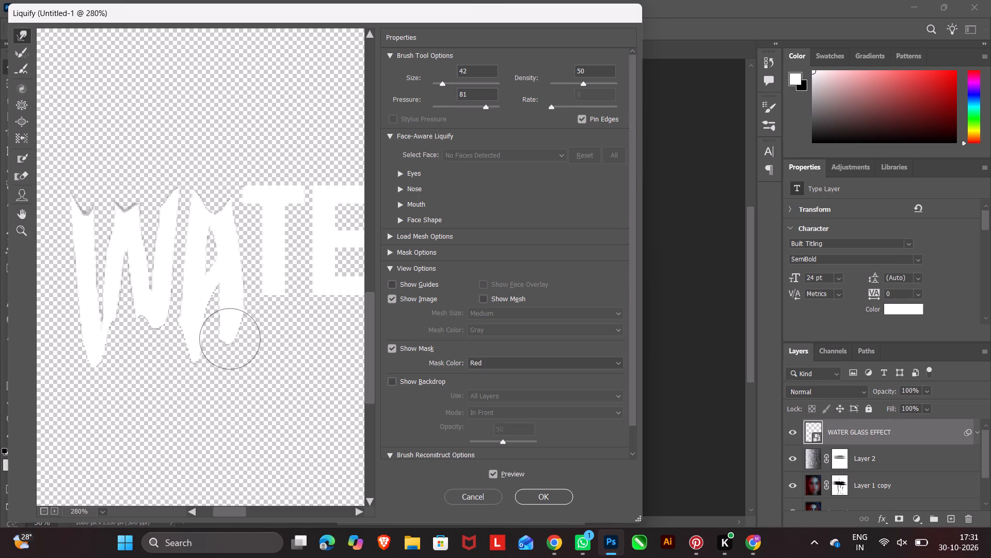
left_click_drag(229, 348, 229, 394)
left_click_drag(238, 349, 227, 433)
left_click_drag(230, 370, 229, 393)
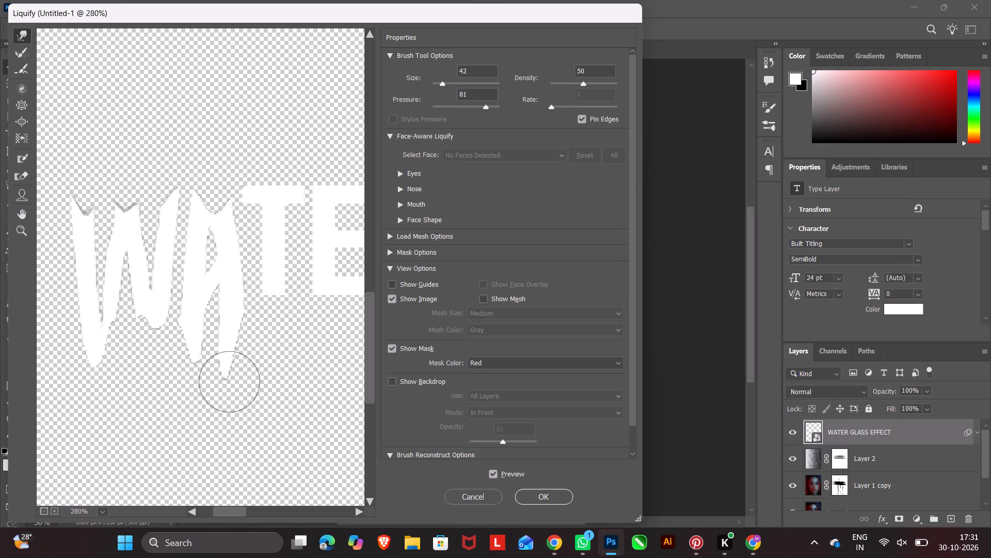
left_click_drag(229, 393, 228, 442)
left_click_drag(228, 387, 223, 457)
left_click_drag(225, 395, 218, 472)
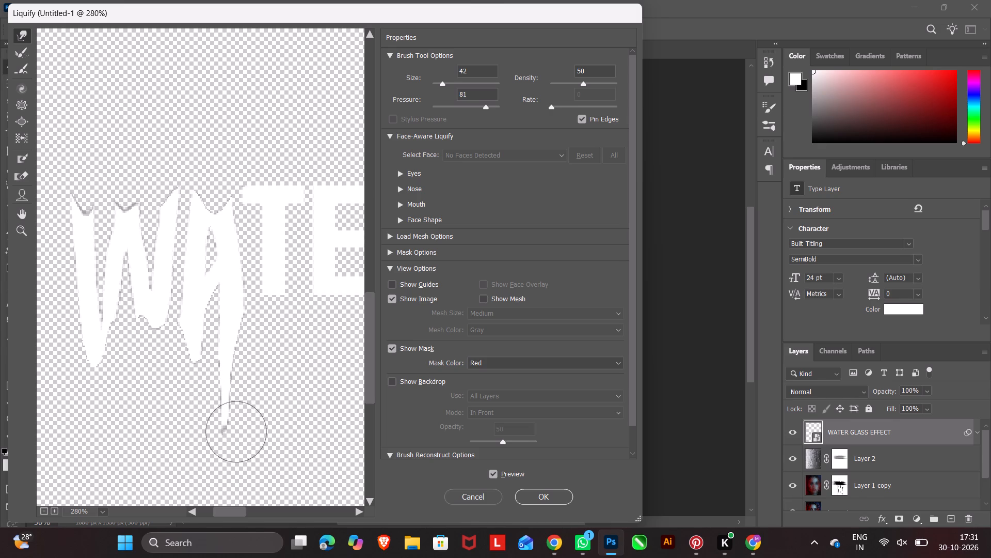
Warp the T in WATER so its crossbar sags and its stem stretches into a long pointed drip.
left_click_drag(281, 293, 272, 383)
left_click_drag(280, 187, 277, 264)
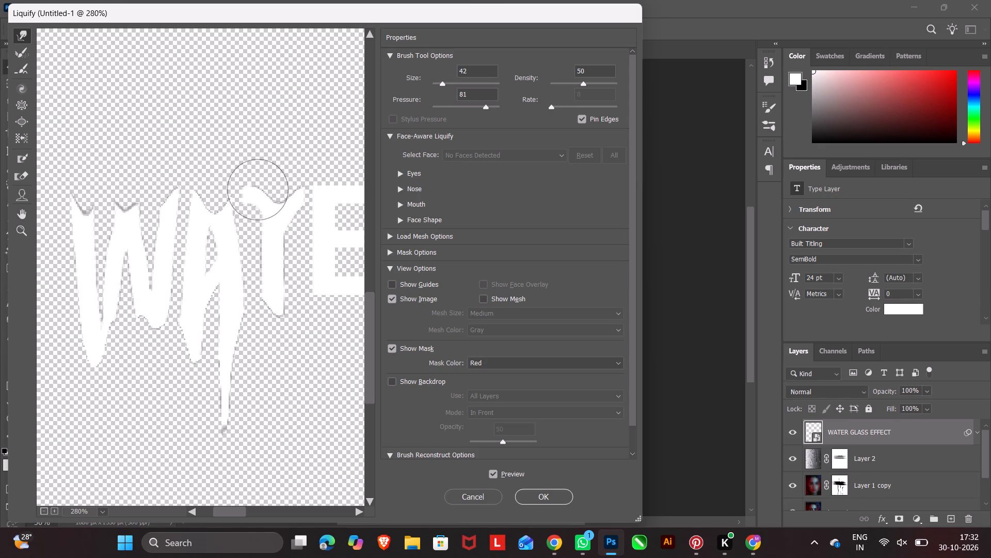
left_click_drag(254, 188, 253, 233)
left_click_drag(273, 240, 273, 283)
left_click_drag(292, 207, 292, 226)
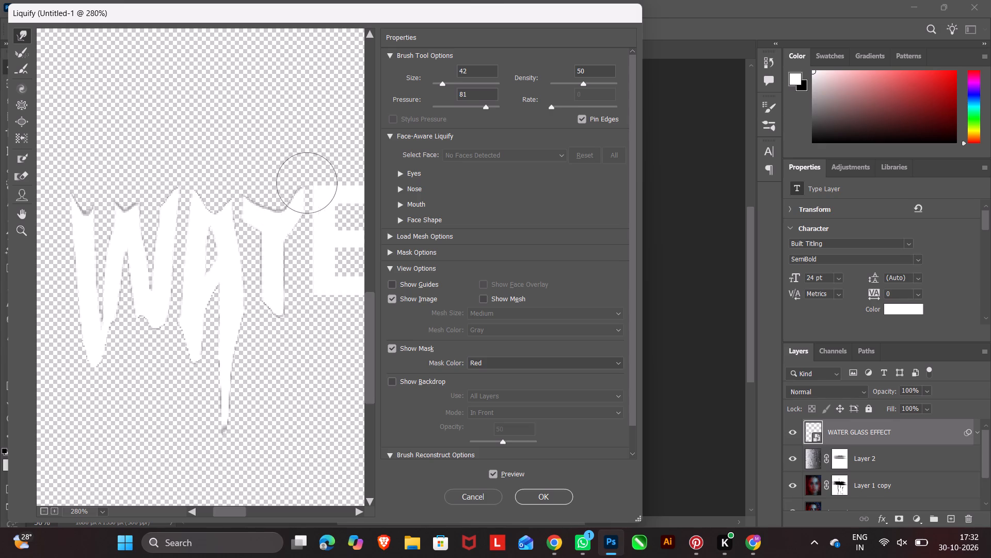
left_click_drag(313, 190, 314, 240)
left_click_drag(286, 278, 282, 302)
left_click_drag(283, 244, 275, 381)
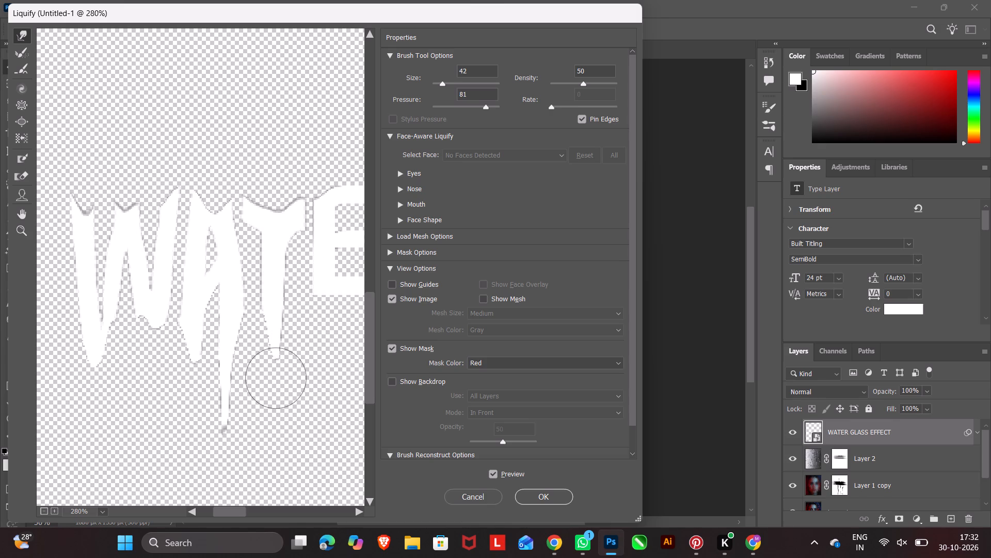
left_click_drag(275, 381, 275, 376)
left_click_drag(281, 331, 270, 442)
left_click_drag(286, 313, 278, 399)
Warp the R in WATER downward along its stem, lengthening both legs into long pointed drips.
scroll(323, 213, "left", 2)
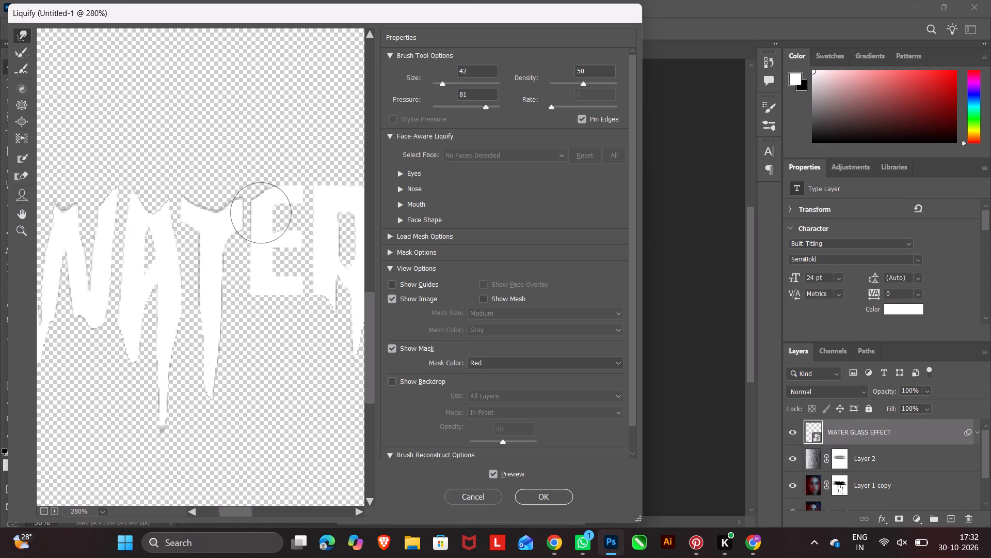
scroll(323, 213, "left", 3)
scroll(323, 213, "right", 1)
left_click_drag(212, 189, 204, 233)
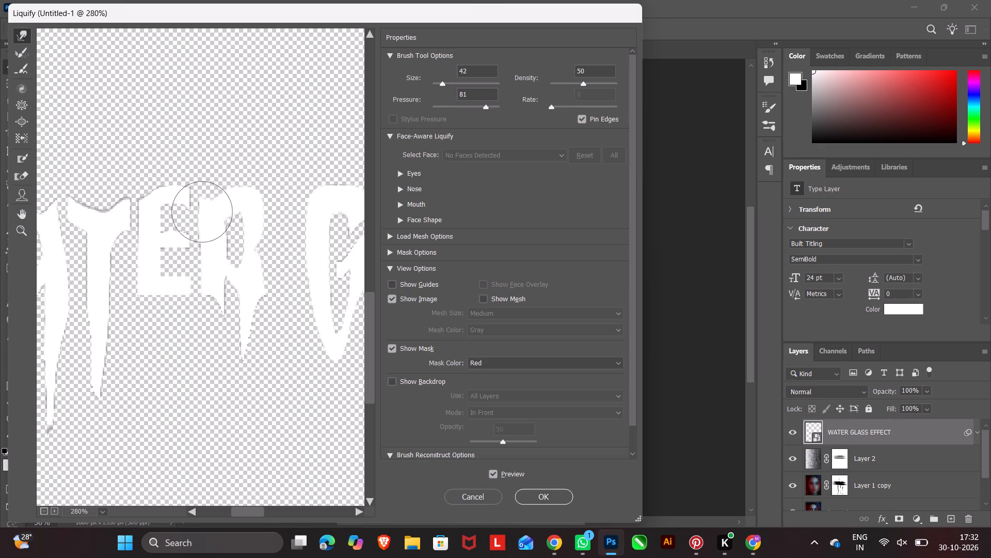
left_click_drag(204, 241, 207, 264)
left_click_drag(212, 280, 212, 317)
left_click_drag(212, 319, 212, 349)
left_click_drag(221, 344, 210, 413)
left_click_drag(244, 334, 243, 359)
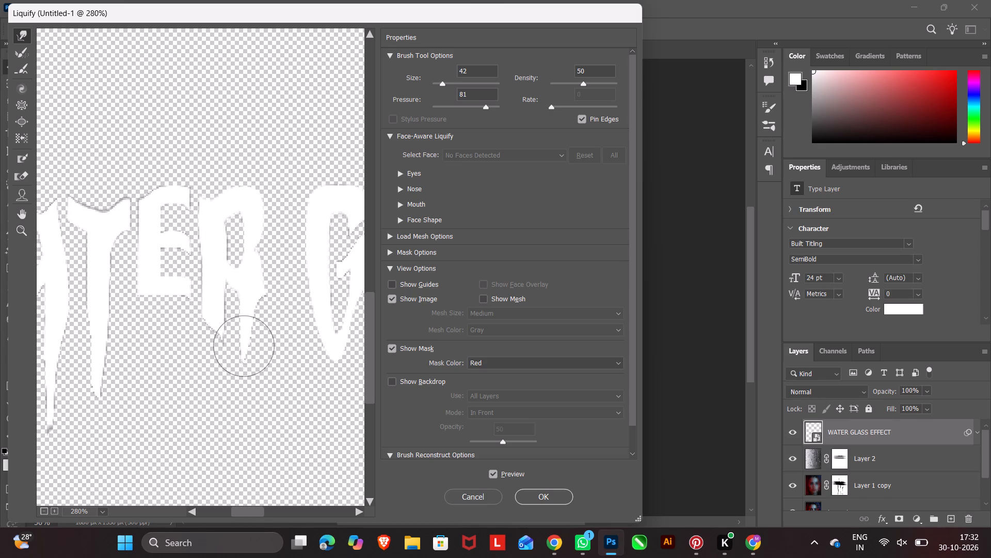
left_click_drag(243, 359, 231, 440)
left_click_drag(220, 320, 212, 410)
left_click_drag(247, 355, 247, 369)
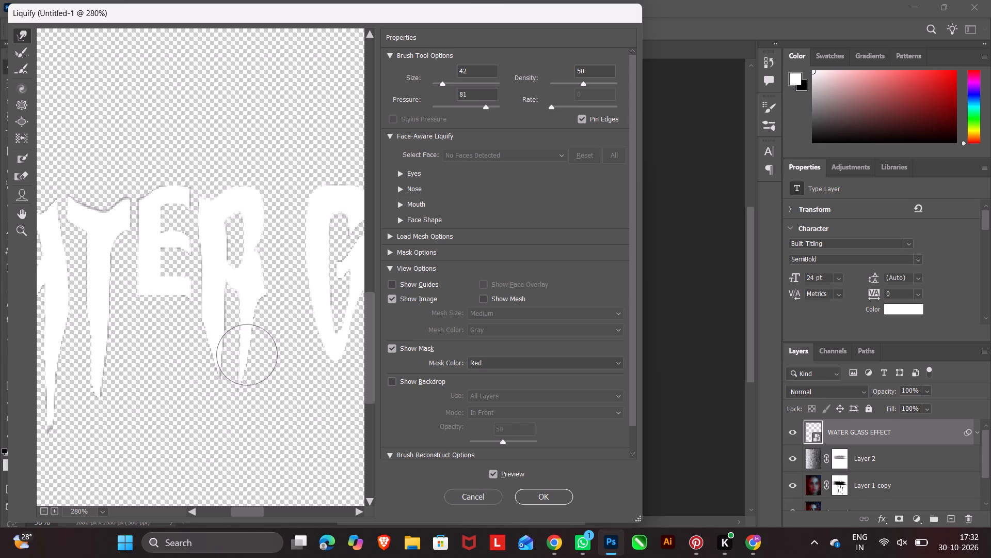
left_click_drag(247, 369, 244, 437)
Warp the arms of the E in WATER downward and stretch its base into a pointed drip.
left_click_drag(163, 245, 156, 360)
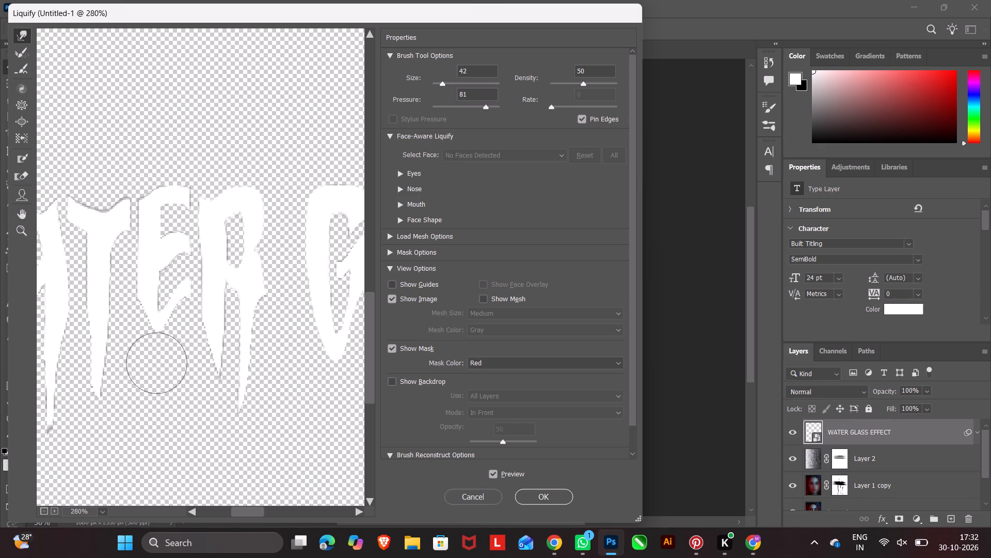
left_click_drag(156, 360, 156, 358)
left_click_drag(158, 271, 145, 414)
left_click_drag(154, 342, 140, 413)
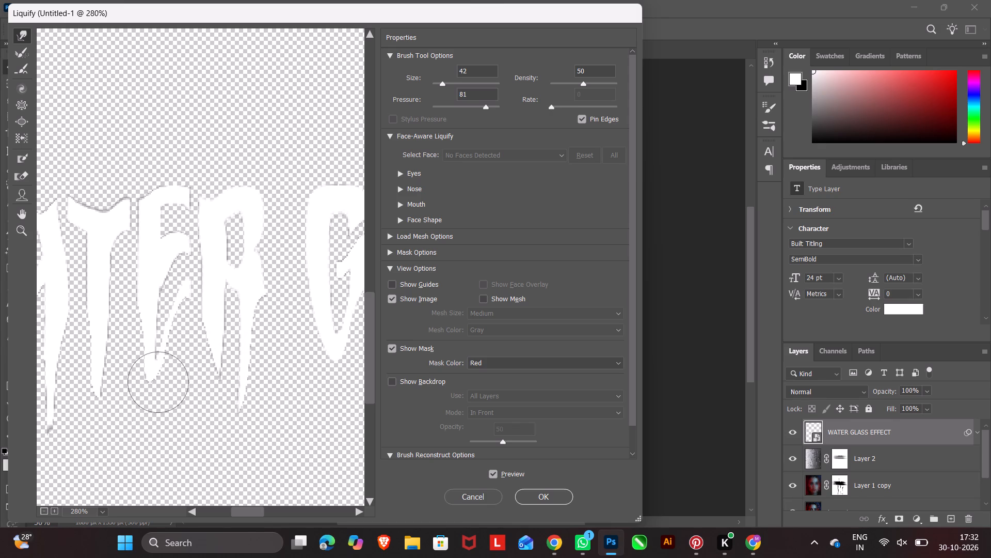
left_click_drag(162, 372, 153, 440)
Reshape the L in GLASS by bending its stem into a wavy, slanted form and smoothing its lower bend and drip.
scroll(257, 285, "left", 3)
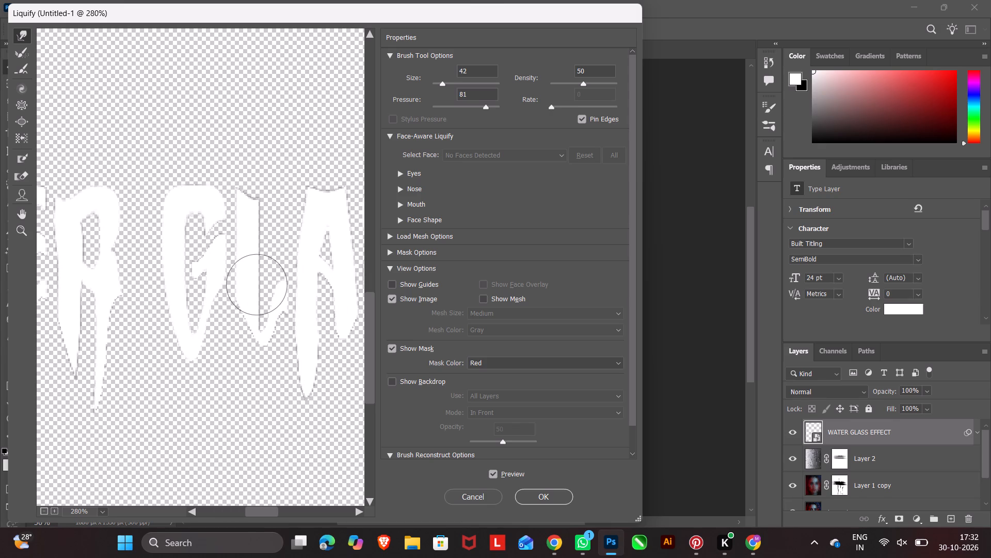
scroll(257, 285, "left", 5)
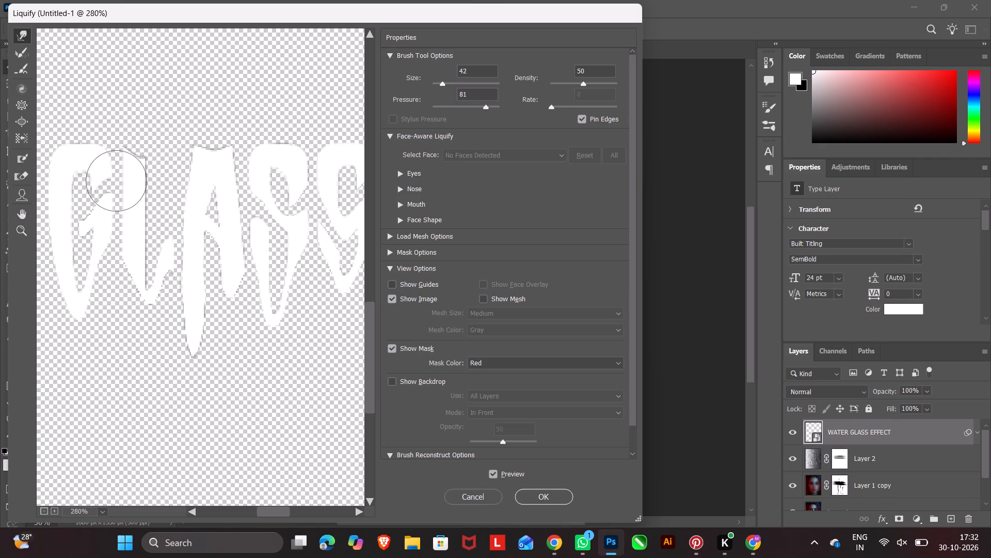
left_click_drag(131, 175, 123, 205)
left_click_drag(148, 185, 137, 224)
left_click_drag(137, 224, 148, 242)
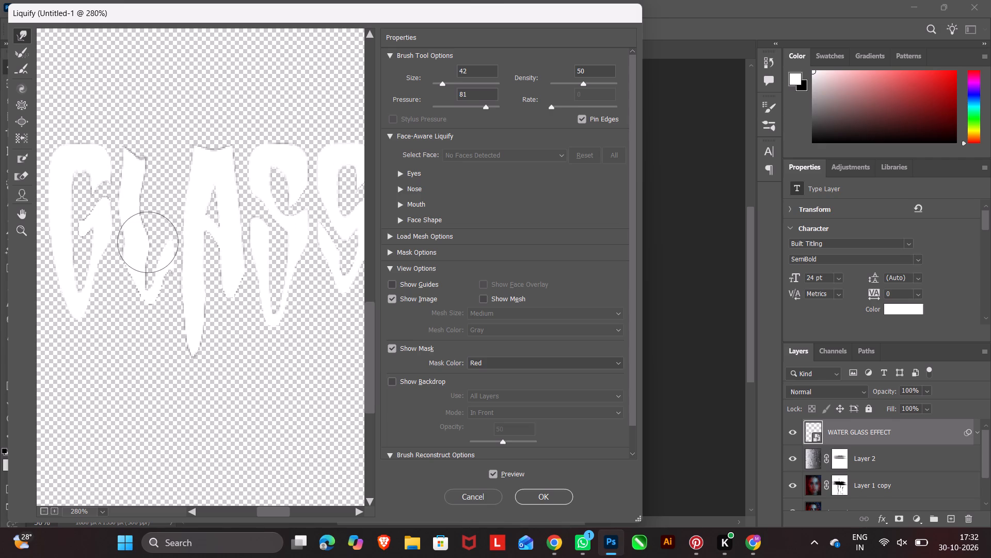
left_click_drag(143, 242, 143, 247)
left_click(142, 276)
left_click_drag(151, 296, 152, 279)
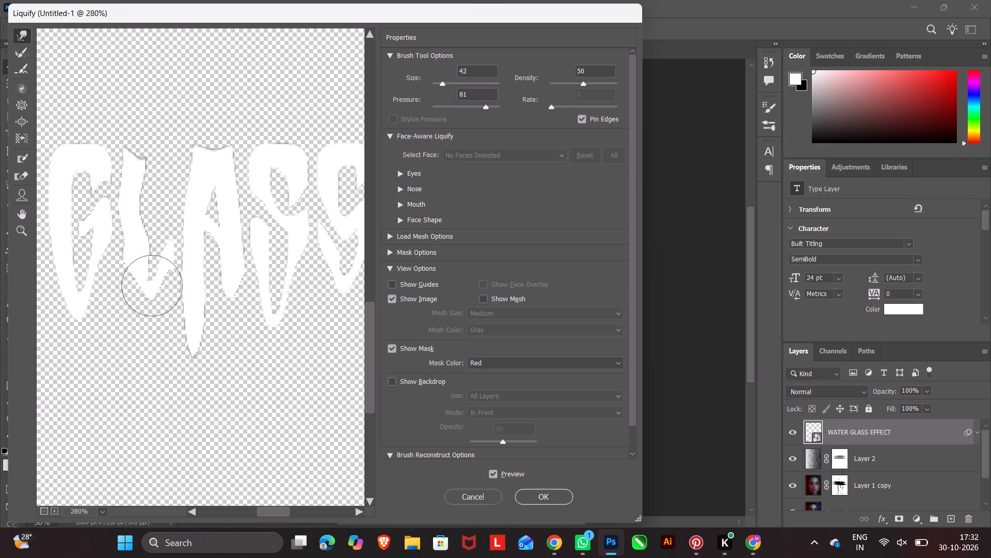
left_click_drag(152, 279, 151, 267)
Warp the first E in EFFECT downward through its arms and upper corner, stretching its base into a long drip.
scroll(314, 237, "left", 4)
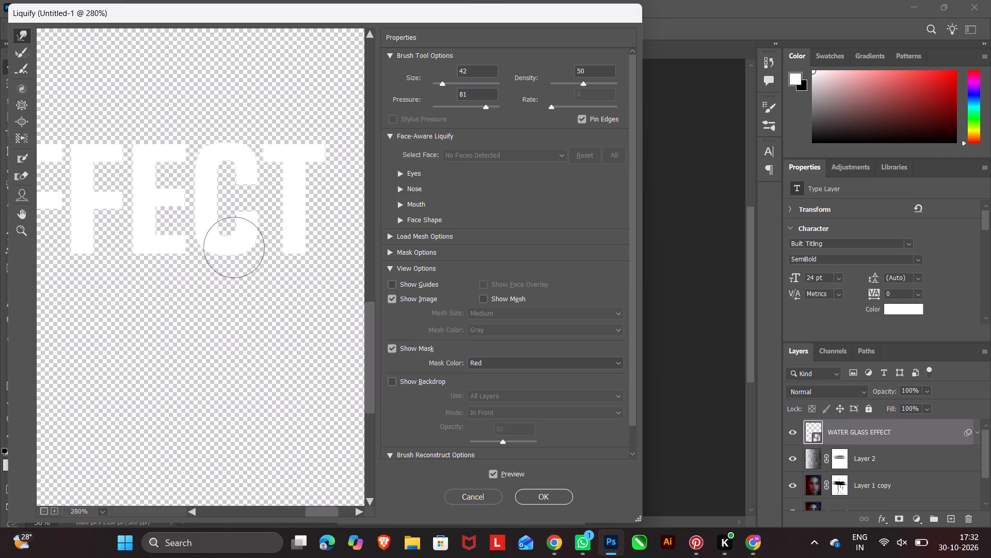
scroll(232, 237, "right", 6)
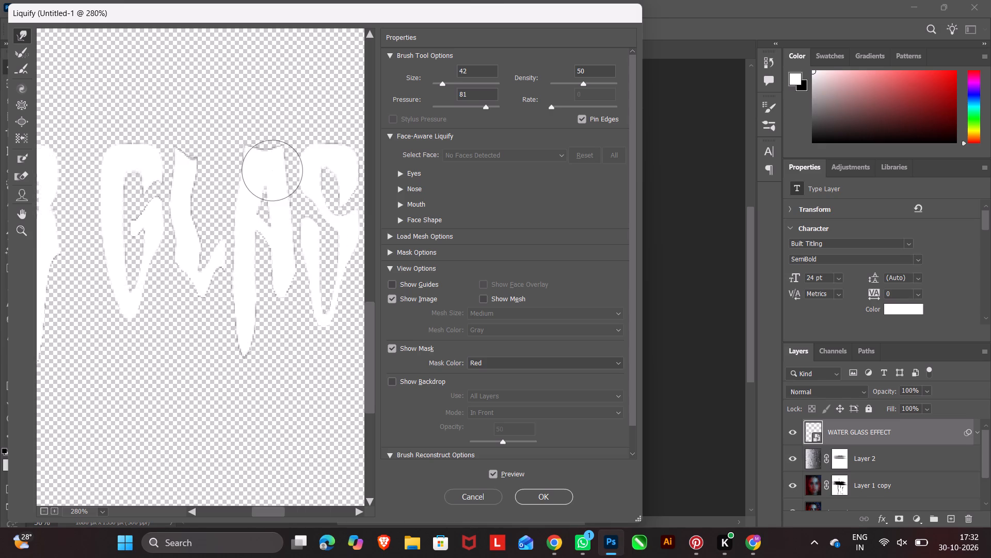
scroll(275, 169, "left", 4)
right_click(252, 193)
left_click_drag(220, 164, 214, 282)
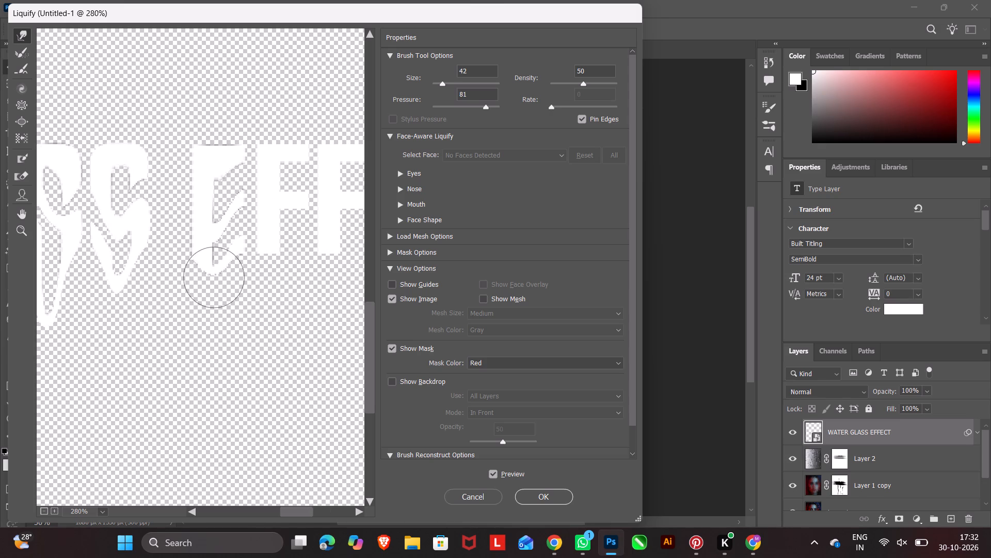
left_click_drag(214, 282, 213, 333)
left_click_drag(197, 145, 183, 208)
left_click_drag(191, 193, 196, 235)
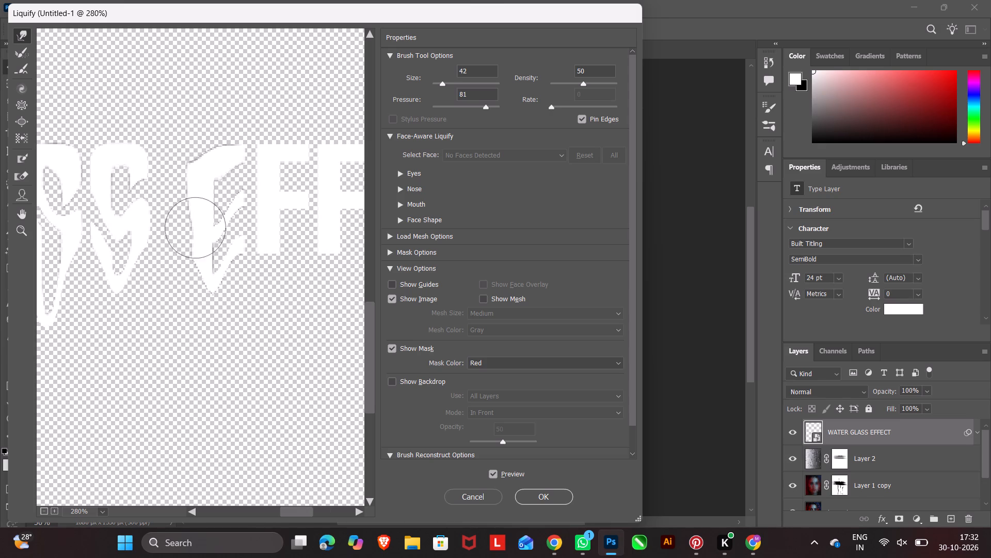
left_click_drag(196, 235, 193, 352)
left_click_drag(209, 277, 188, 401)
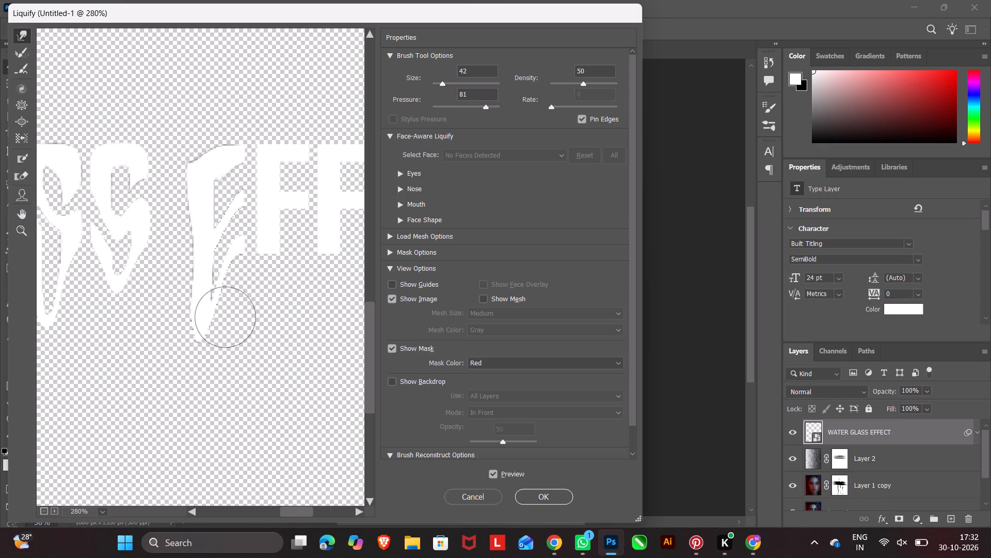
Warp both F letters in EFFECT downward from their top edges and stretch their stems into long drips.
left_click_drag(276, 162, 280, 348)
left_click_drag(293, 144, 262, 369)
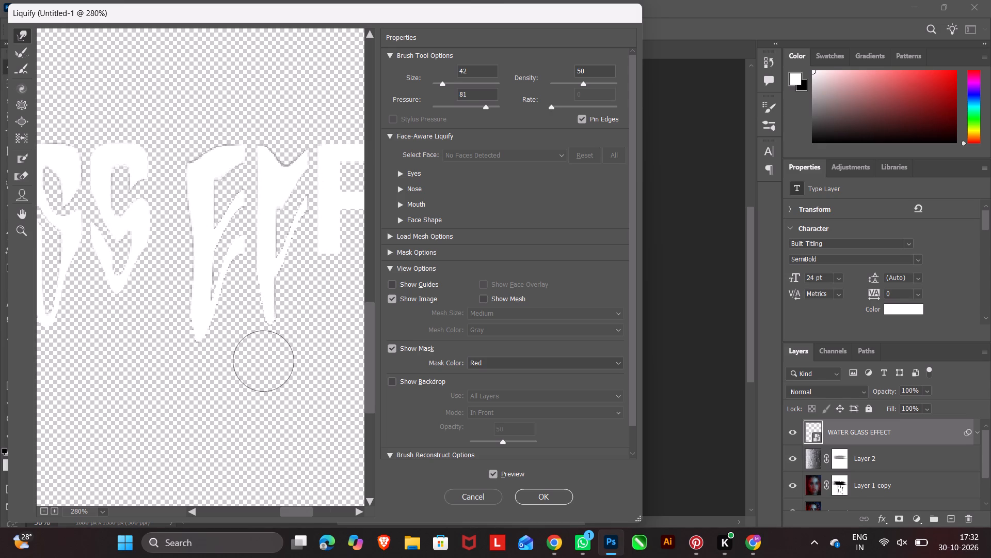
left_click_drag(262, 369, 255, 398)
left_click_drag(271, 316, 248, 404)
left_click_drag(330, 198, 329, 341)
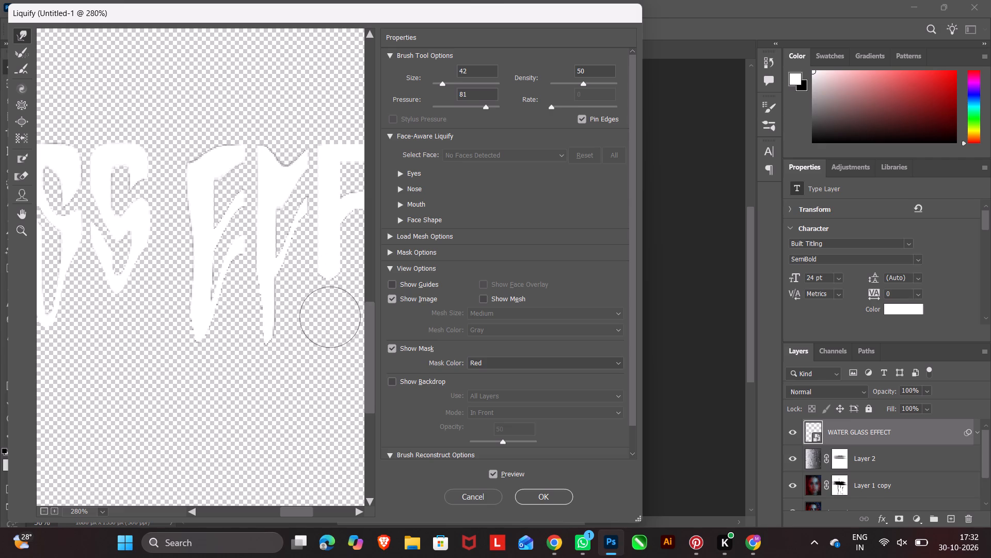
left_click_drag(329, 341, 314, 400)
left_click_drag(332, 267, 307, 410)
left_click_drag(343, 129, 347, 183)
left_click_drag(345, 154, 346, 187)
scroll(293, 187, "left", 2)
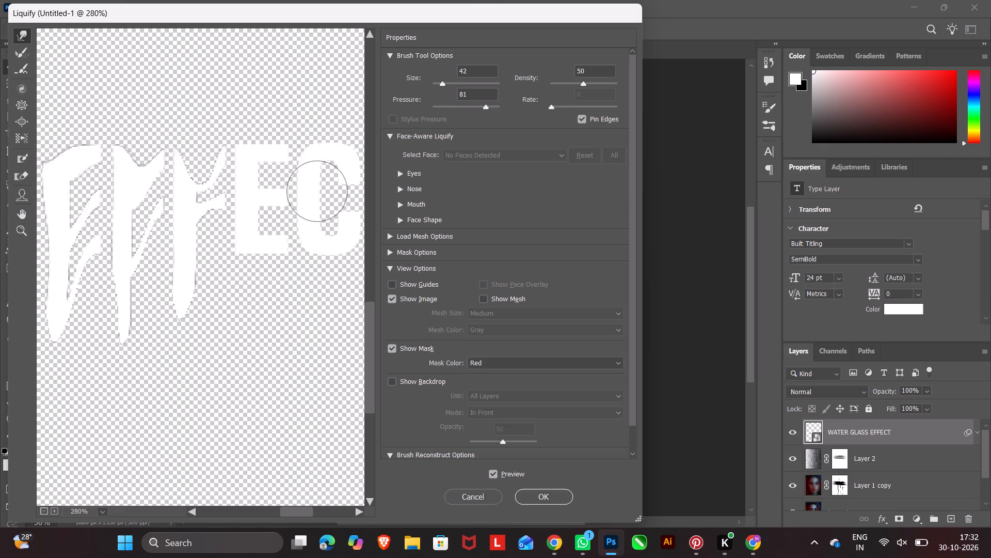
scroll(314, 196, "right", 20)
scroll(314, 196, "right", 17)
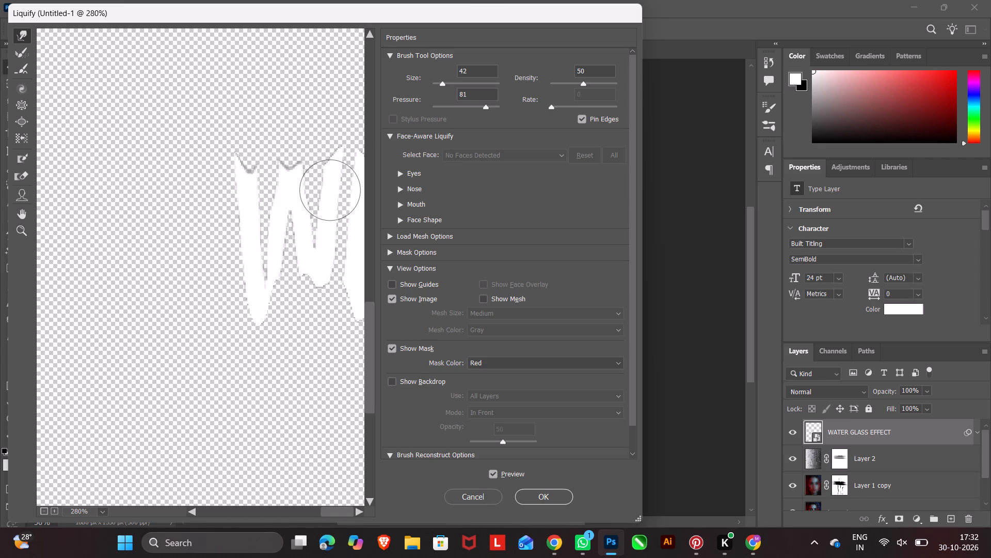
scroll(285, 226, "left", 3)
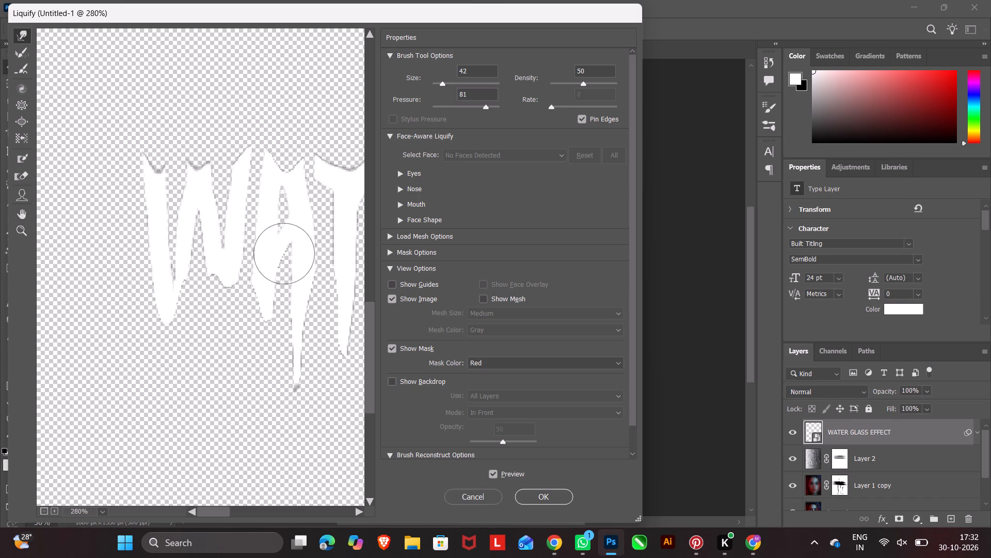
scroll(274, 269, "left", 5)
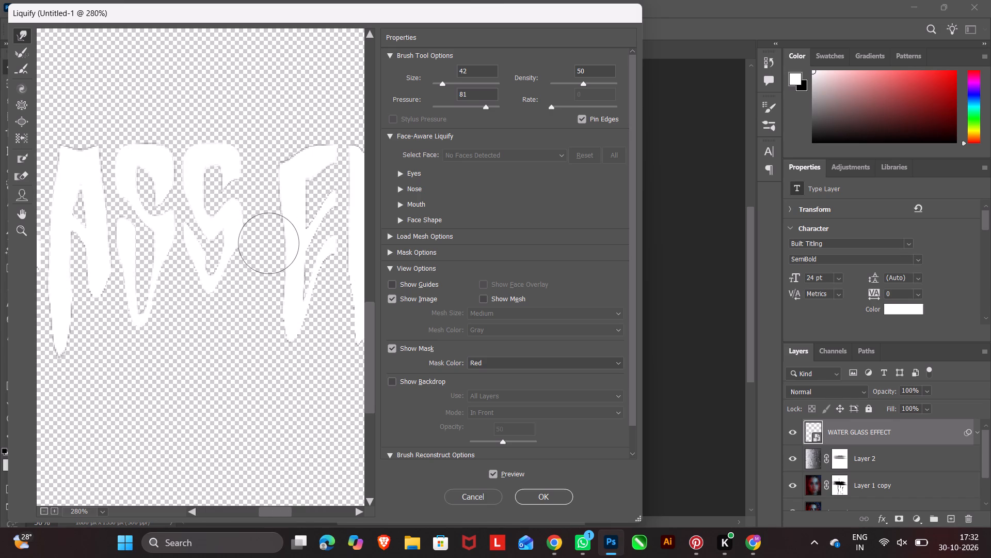
Warp the second E in EFFECT downward from its arms and top edge, stretching its base into a long pointed drip.
scroll(268, 243, "left", 4)
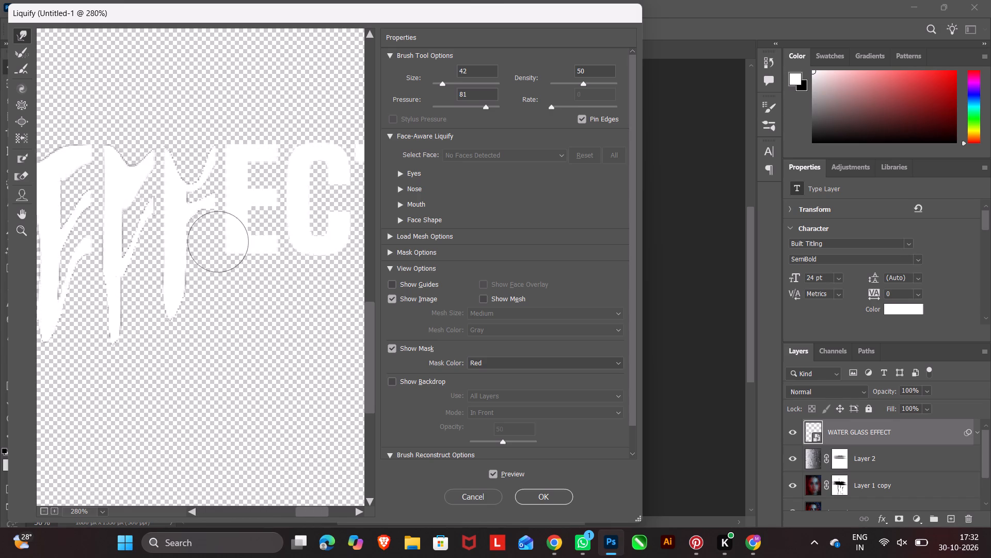
scroll(270, 241, "left", 2)
left_click_drag(160, 156, 149, 291)
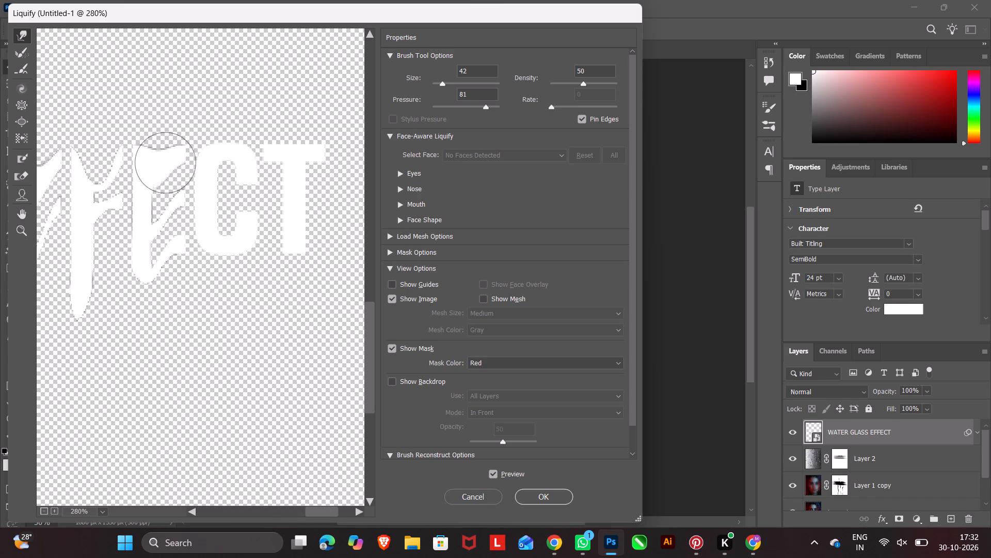
left_click_drag(165, 166, 167, 339)
left_click_drag(161, 288, 142, 362)
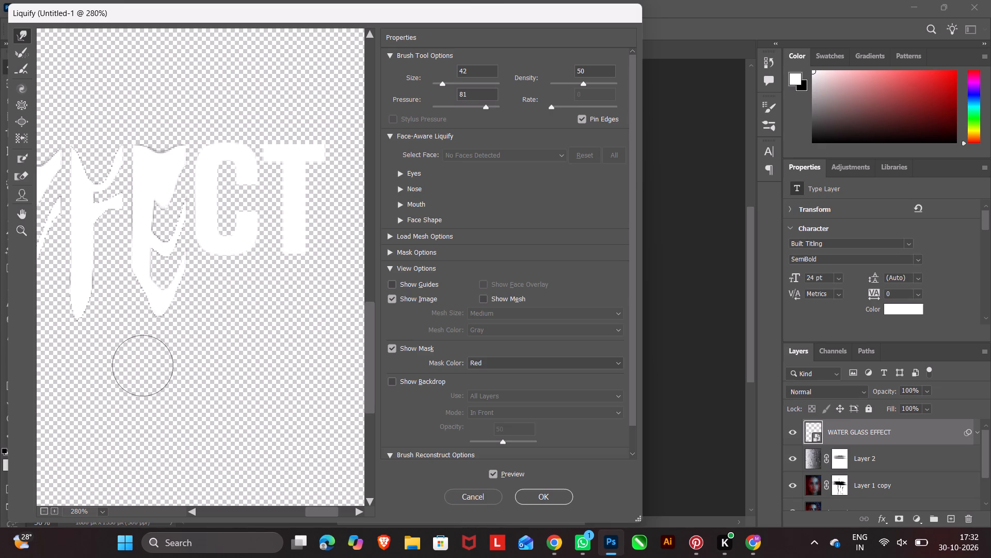
left_click_drag(142, 362, 142, 358)
left_click_drag(142, 283, 133, 380)
left_click_drag(154, 292, 143, 417)
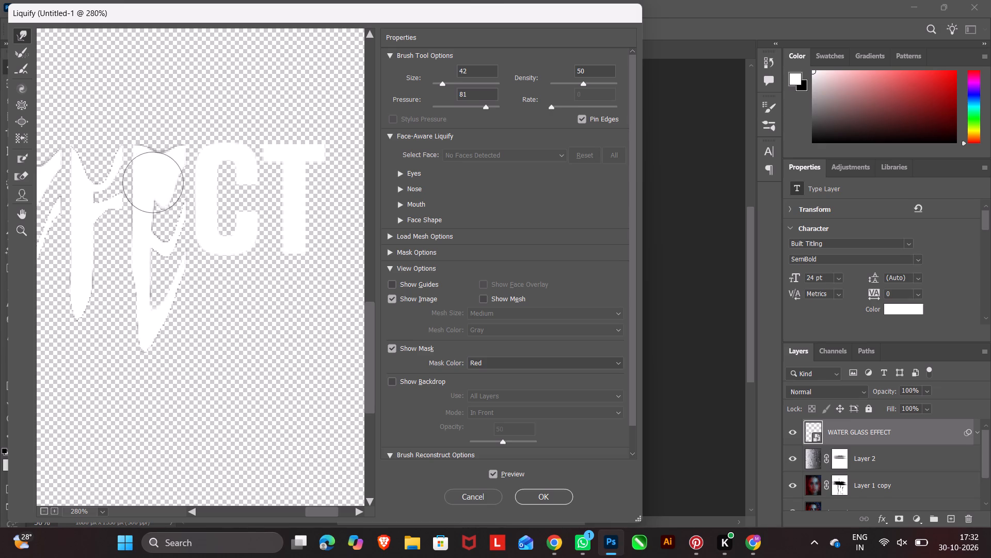
left_click_drag(145, 149, 146, 185)
Warp the C in EFFECT downward through its upper curve and both sides, stretching its base into a long pointed drip.
left_click_drag(232, 159, 230, 293)
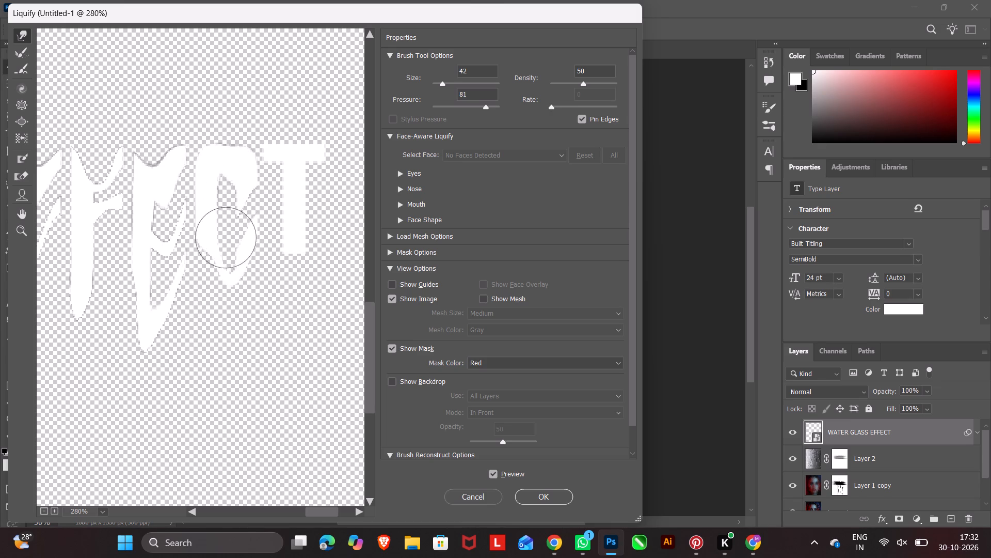
left_click_drag(220, 180, 215, 321)
left_click_drag(215, 210, 206, 321)
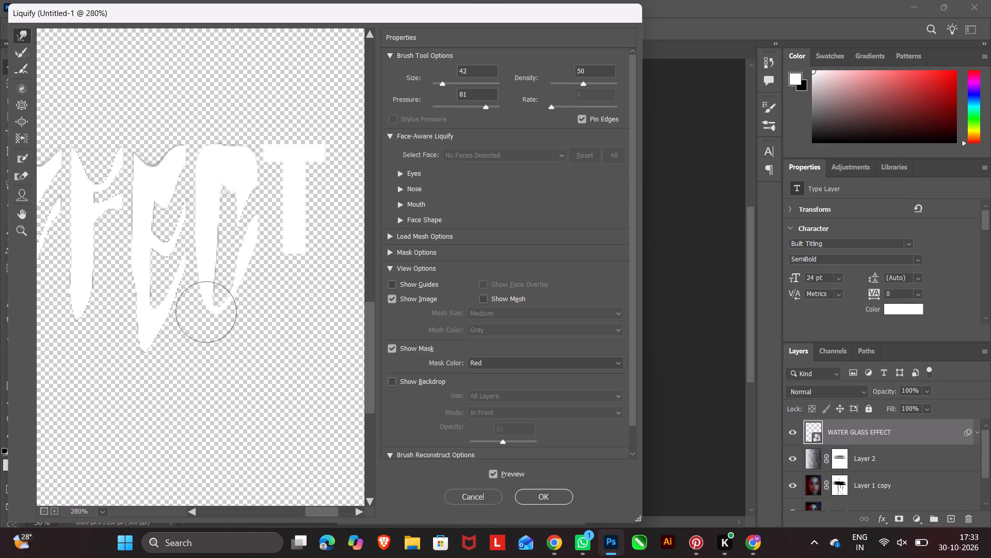
left_click_drag(206, 321, 221, 329)
left_click_drag(253, 230, 250, 334)
left_click_drag(245, 286, 243, 367)
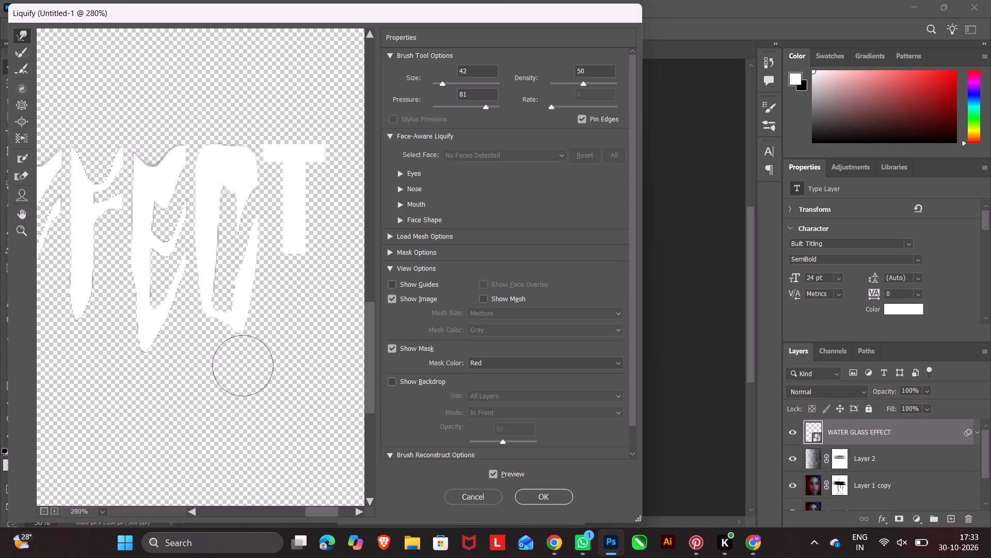
left_click_drag(243, 367, 243, 357)
left_click_drag(235, 302, 227, 409)
Warp the T in EFFECT into a sagging Y-like form with a curved, dripping stem, and apply the Liquify filter.
left_click_drag(299, 137, 290, 273)
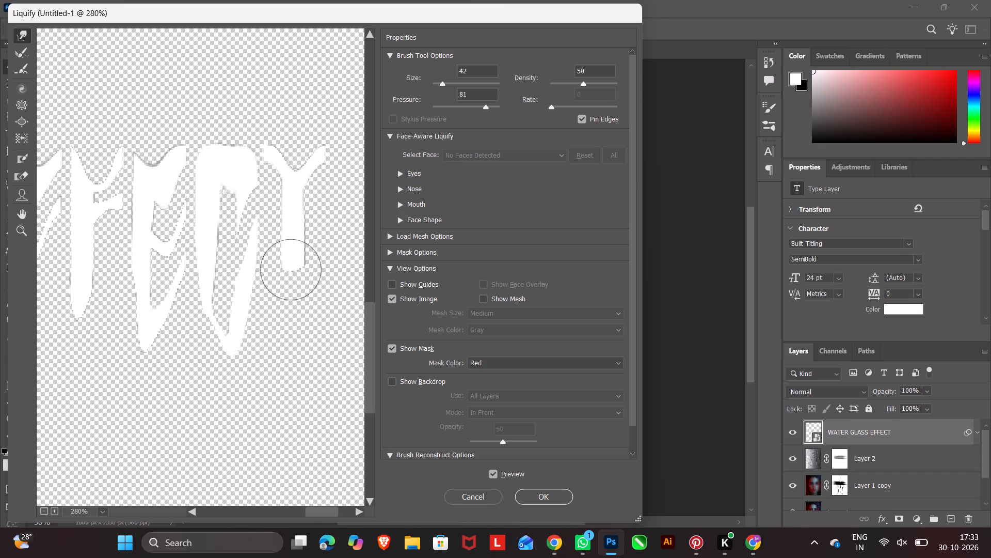
left_click_drag(290, 273, 290, 245)
left_click_drag(276, 152, 309, 255)
left_click_drag(330, 163, 301, 215)
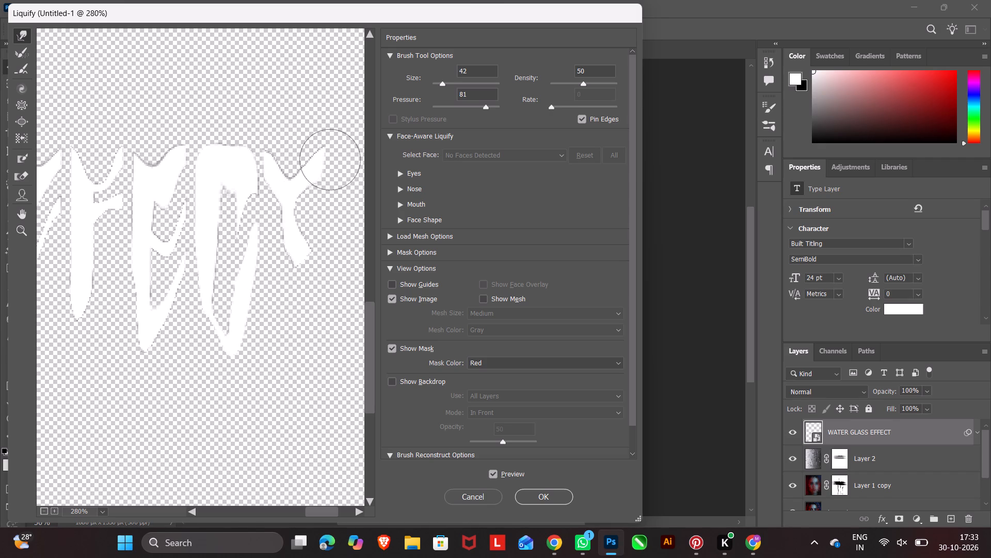
left_click_drag(337, 152, 285, 256)
left_click_drag(299, 223, 293, 431)
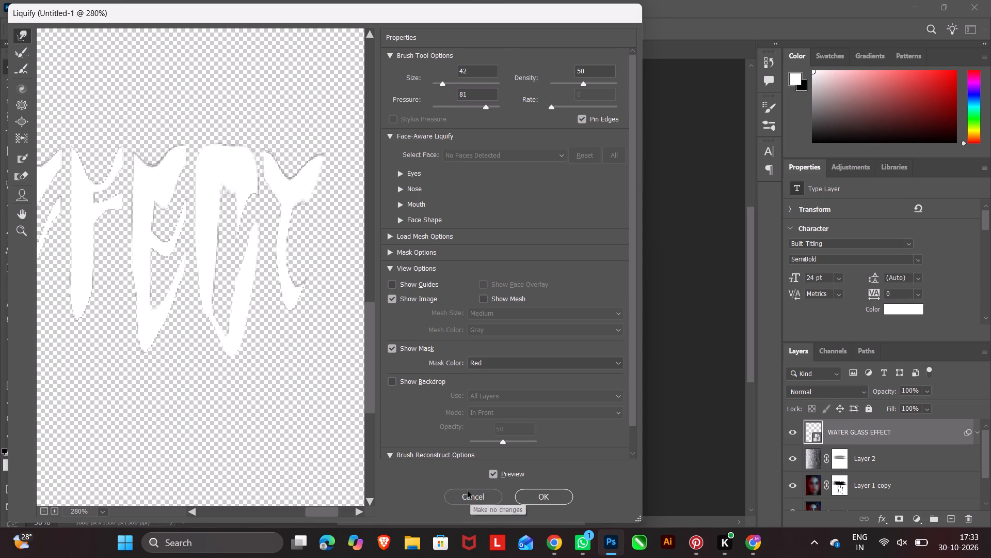
left_click(540, 499)
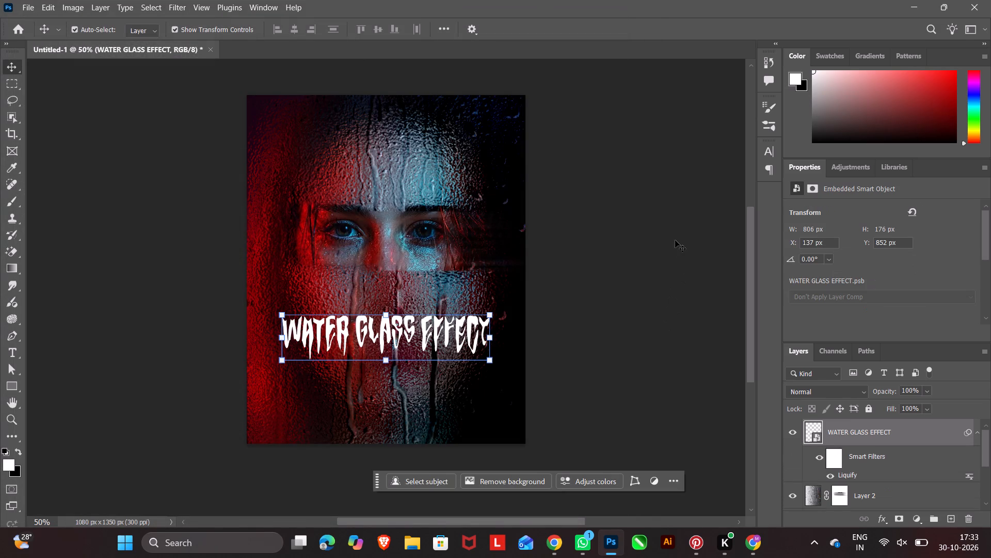
left_click(680, 237)
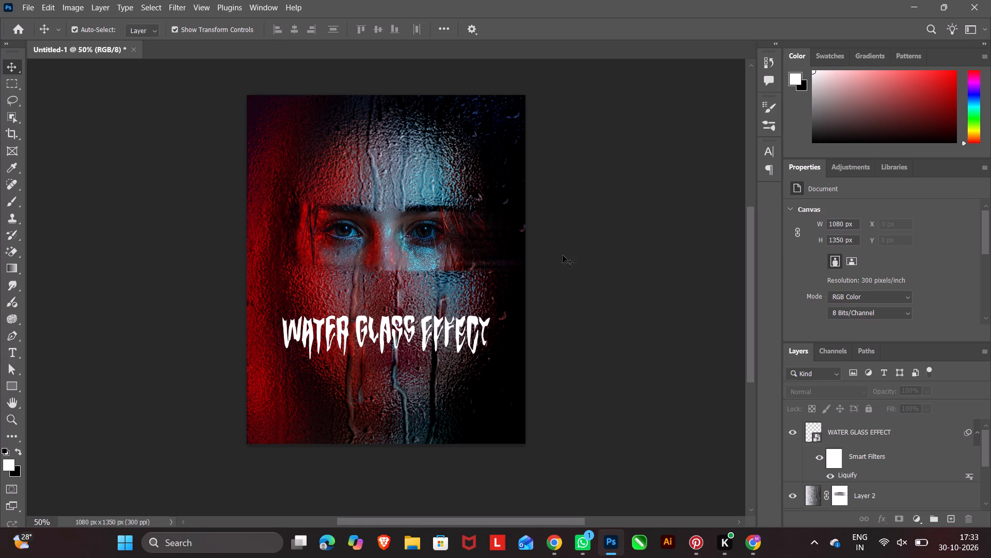
Move the WATER GLASS EFFECT title up about 30 px, keeping its horizontal position.
left_click(424, 343)
double_click(441, 337)
left_click(438, 336)
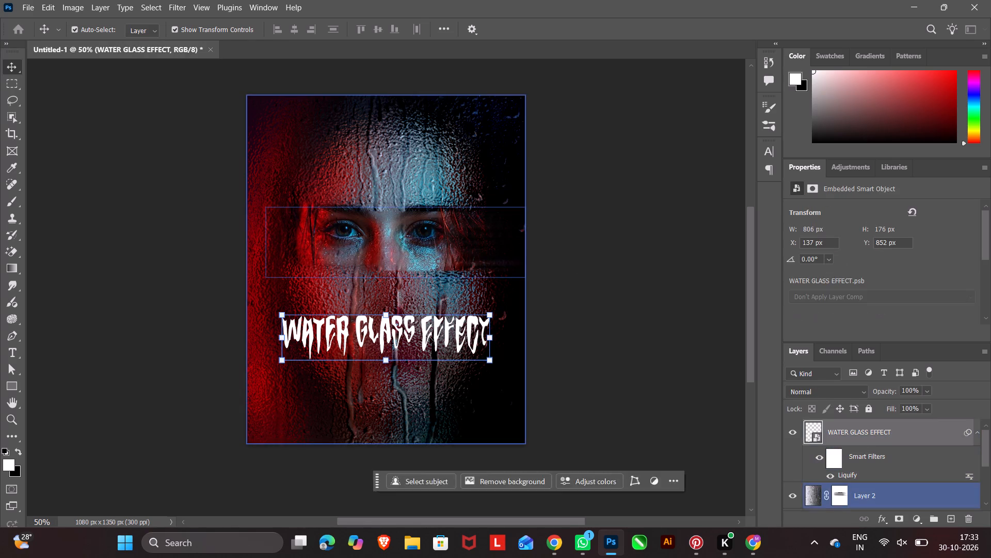
left_click(429, 337)
left_click(428, 339)
left_click_drag(423, 340, 414, 341)
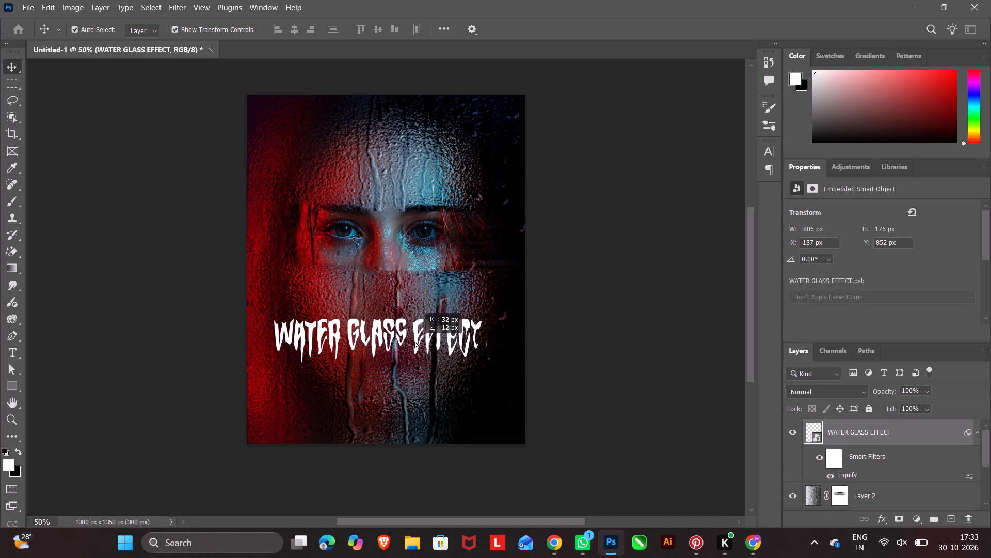
left_click_drag(414, 341, 421, 312)
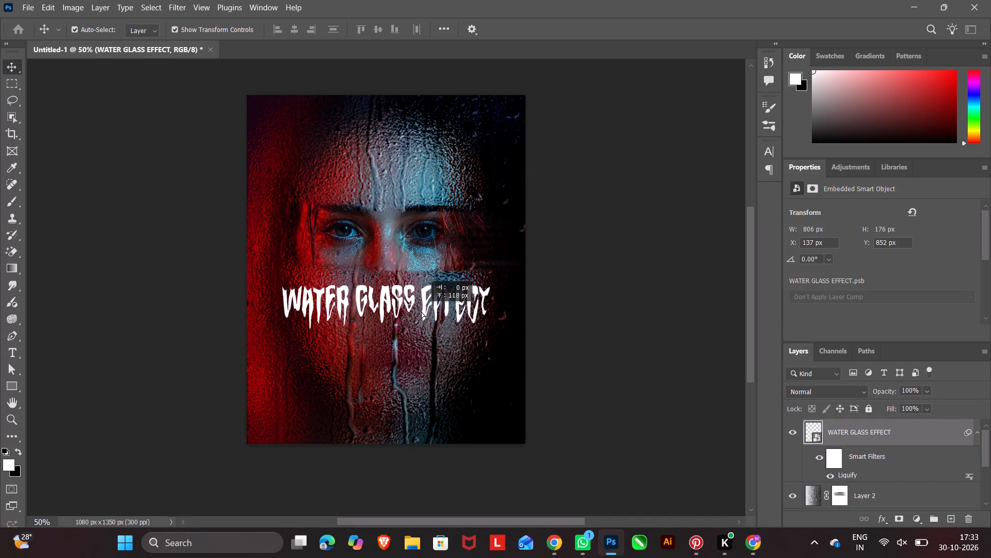
left_click_drag(421, 312, 421, 334)
Transform the title to about 67.49% width and 196.20% height, making it narrower and taller.
left_click_drag(492, 329, 454, 330)
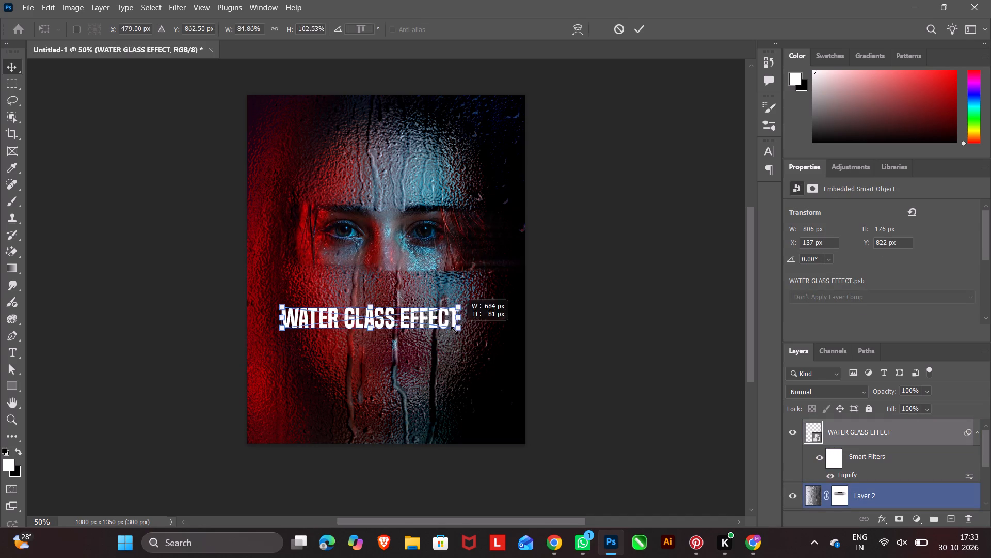
left_click_drag(454, 330, 389, 345)
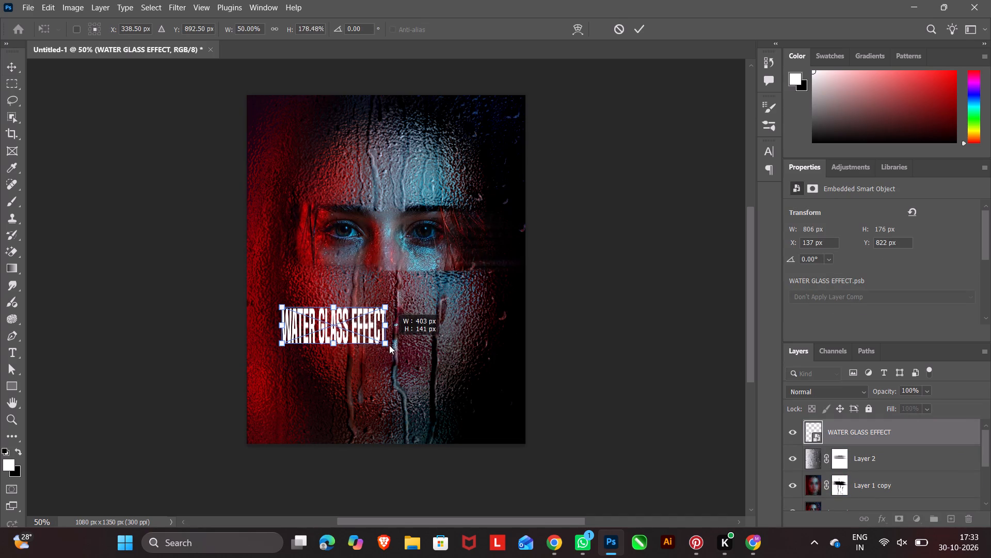
left_click_drag(389, 345, 424, 349)
left_click(517, 479)
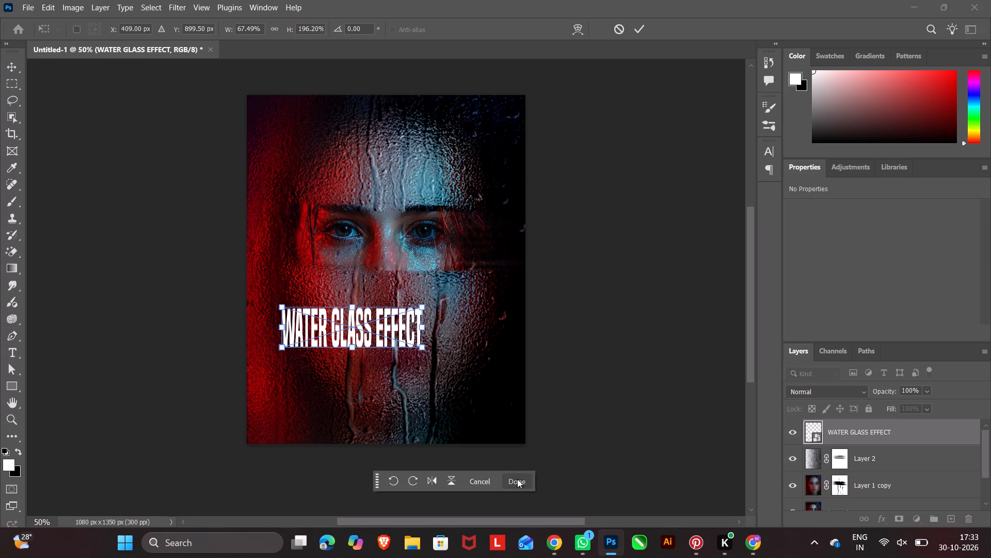
left_click(626, 295)
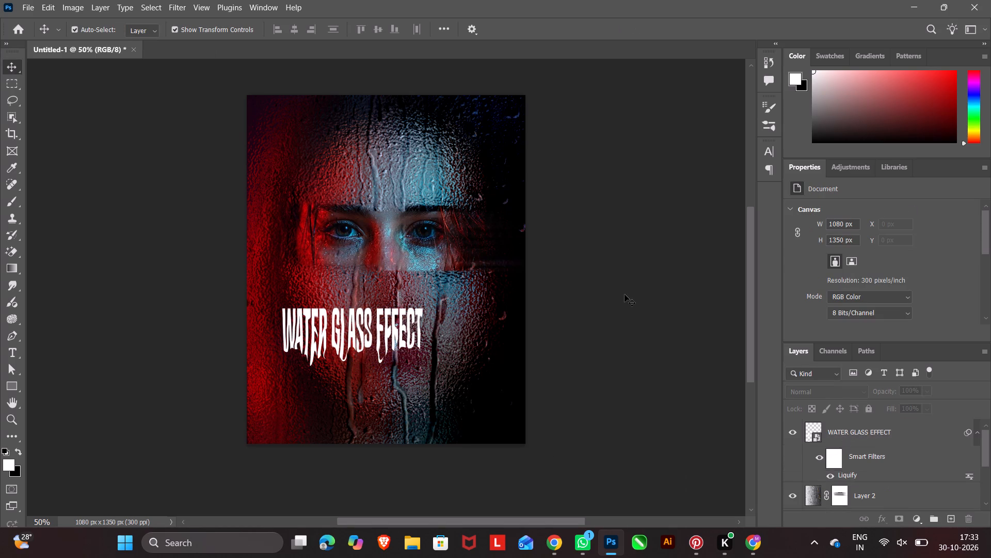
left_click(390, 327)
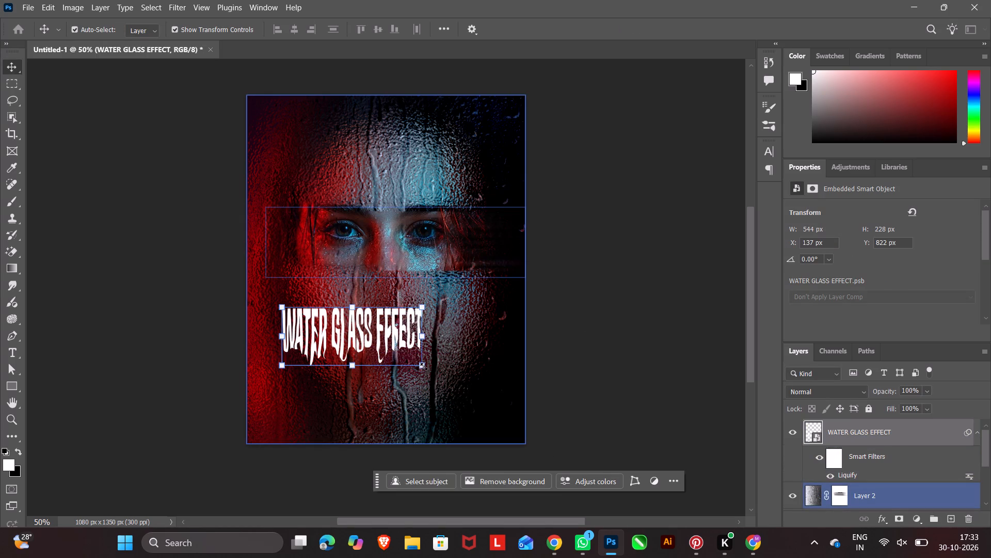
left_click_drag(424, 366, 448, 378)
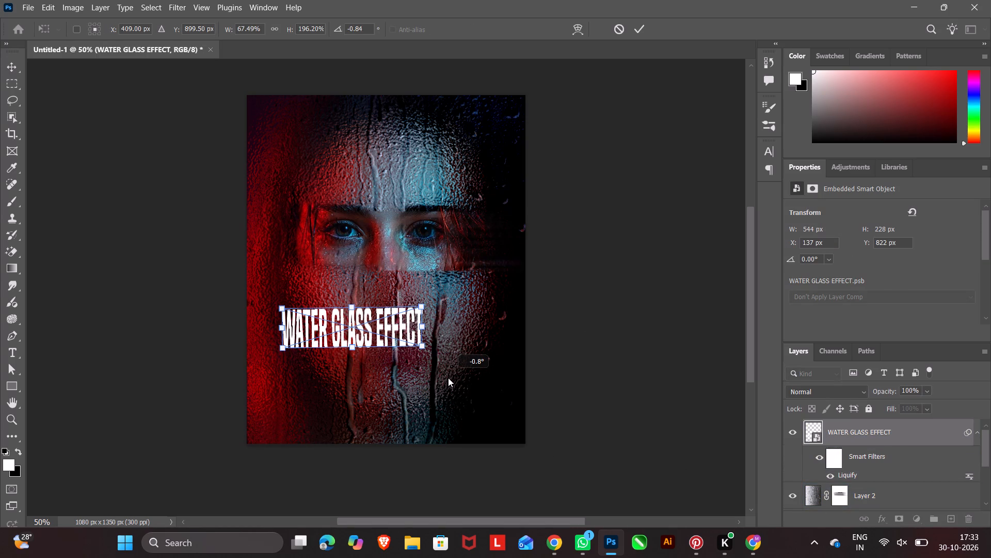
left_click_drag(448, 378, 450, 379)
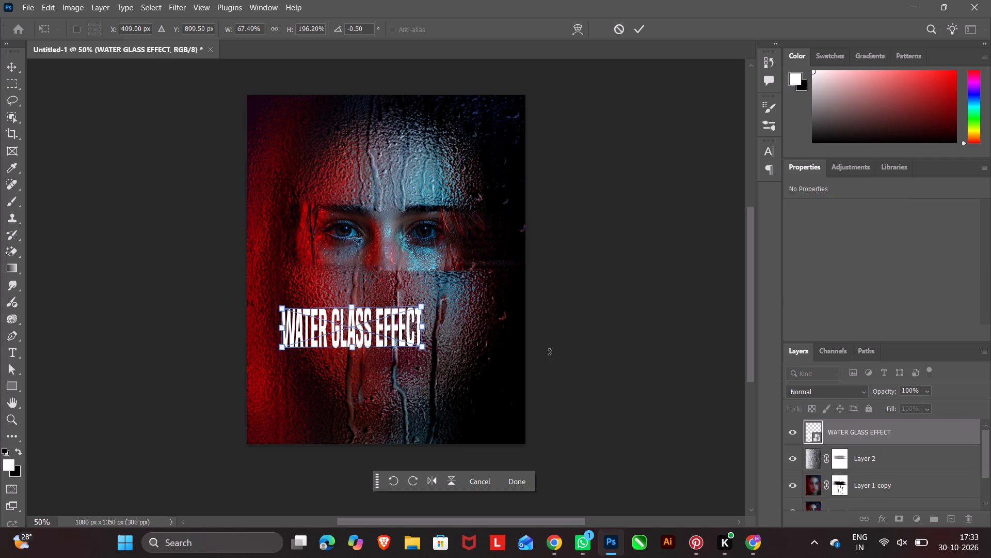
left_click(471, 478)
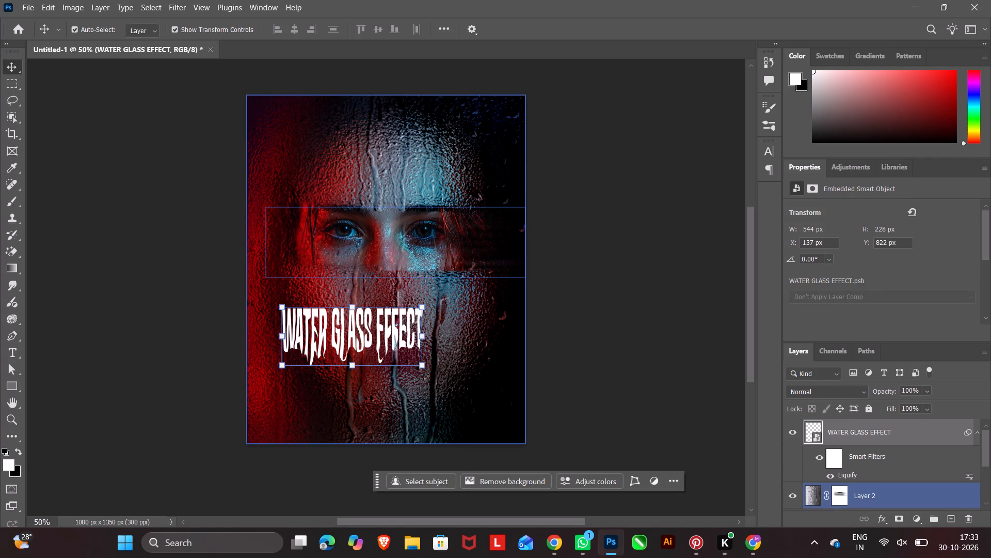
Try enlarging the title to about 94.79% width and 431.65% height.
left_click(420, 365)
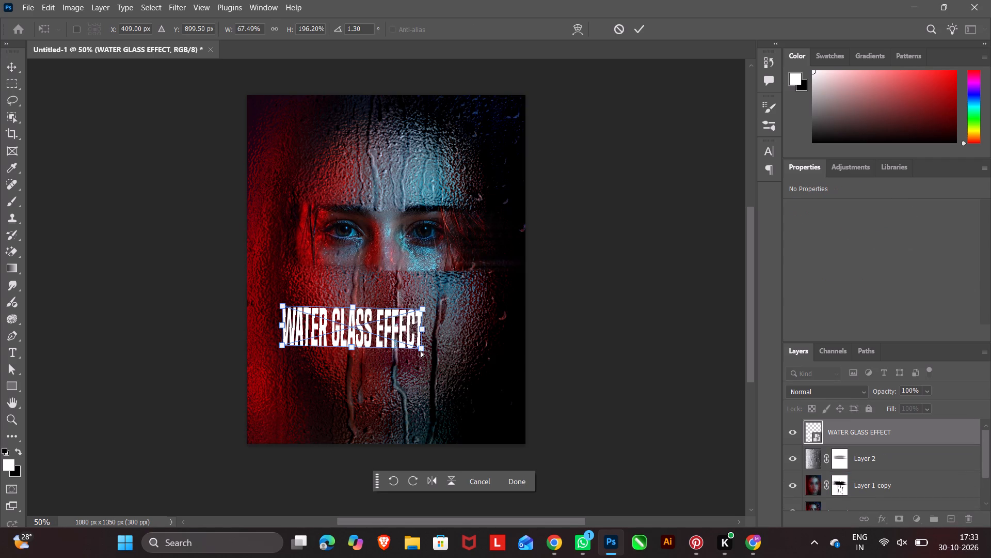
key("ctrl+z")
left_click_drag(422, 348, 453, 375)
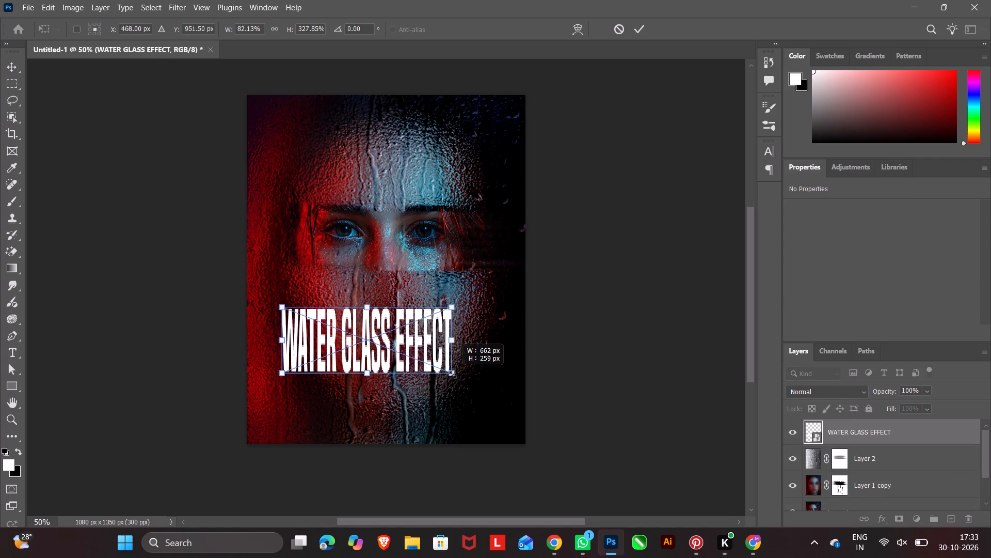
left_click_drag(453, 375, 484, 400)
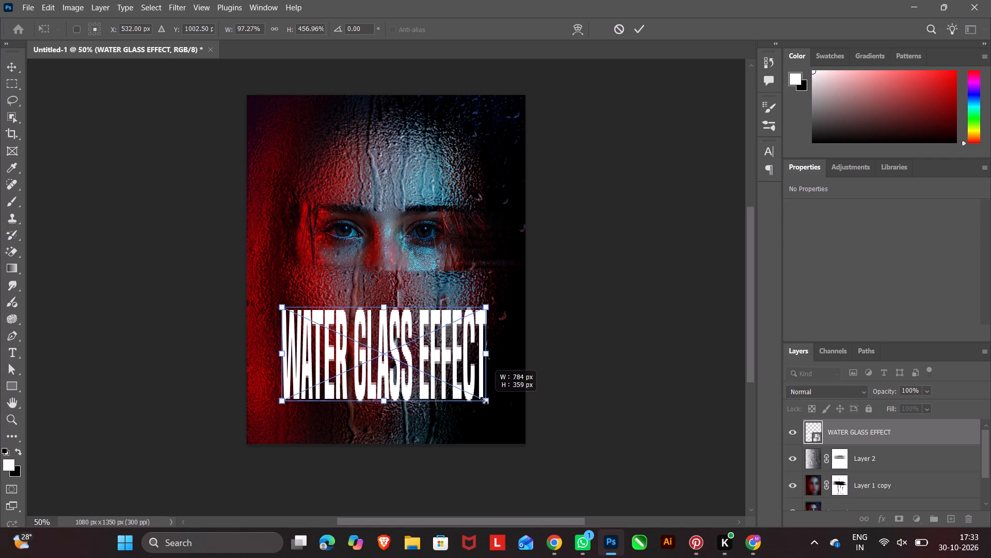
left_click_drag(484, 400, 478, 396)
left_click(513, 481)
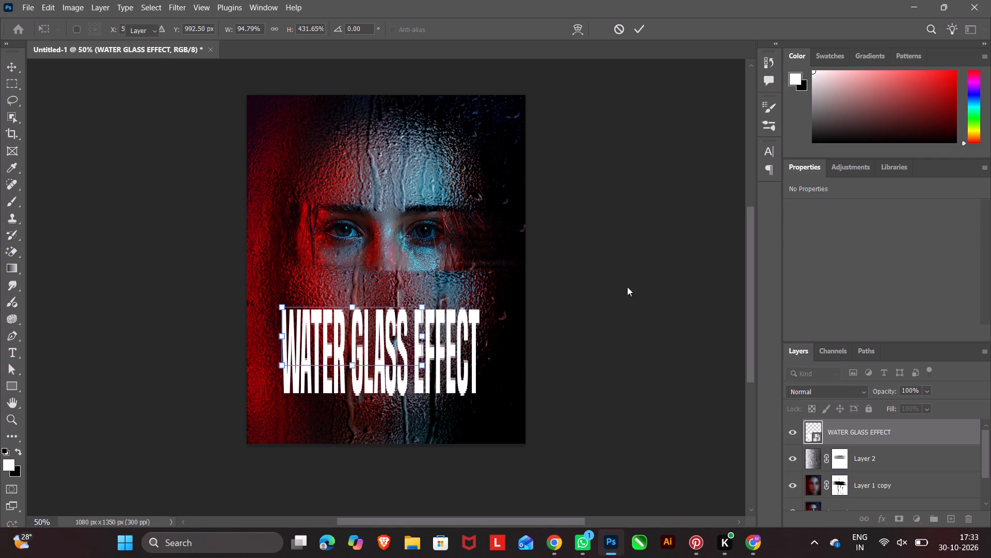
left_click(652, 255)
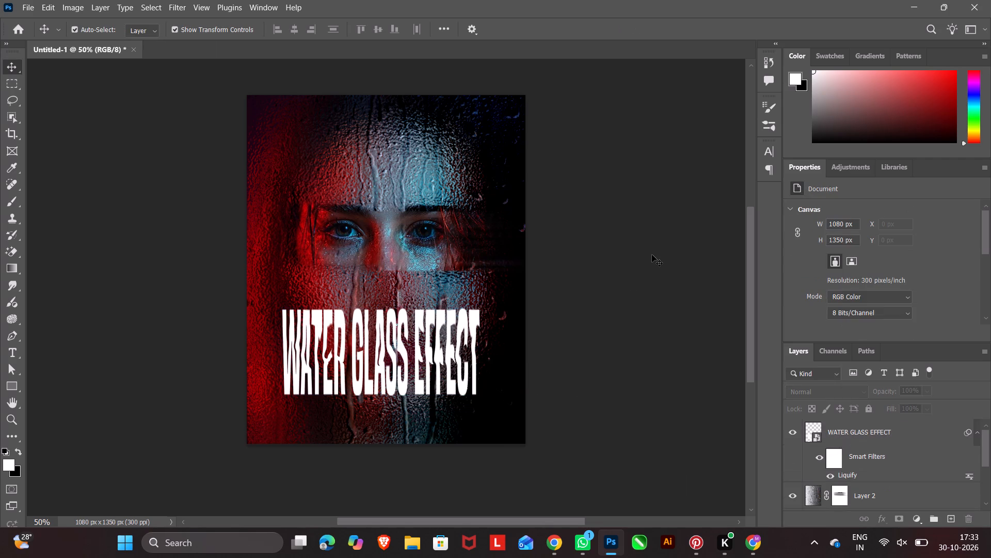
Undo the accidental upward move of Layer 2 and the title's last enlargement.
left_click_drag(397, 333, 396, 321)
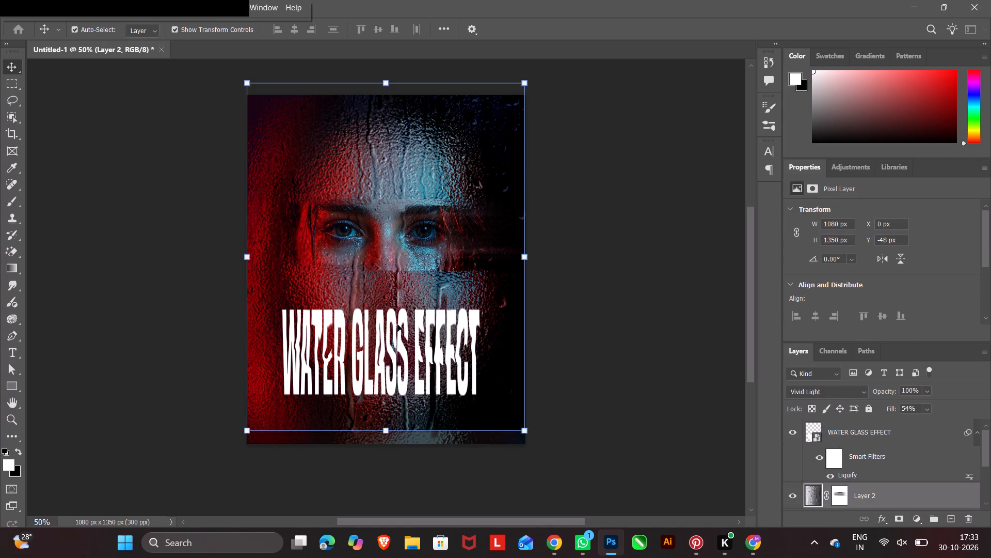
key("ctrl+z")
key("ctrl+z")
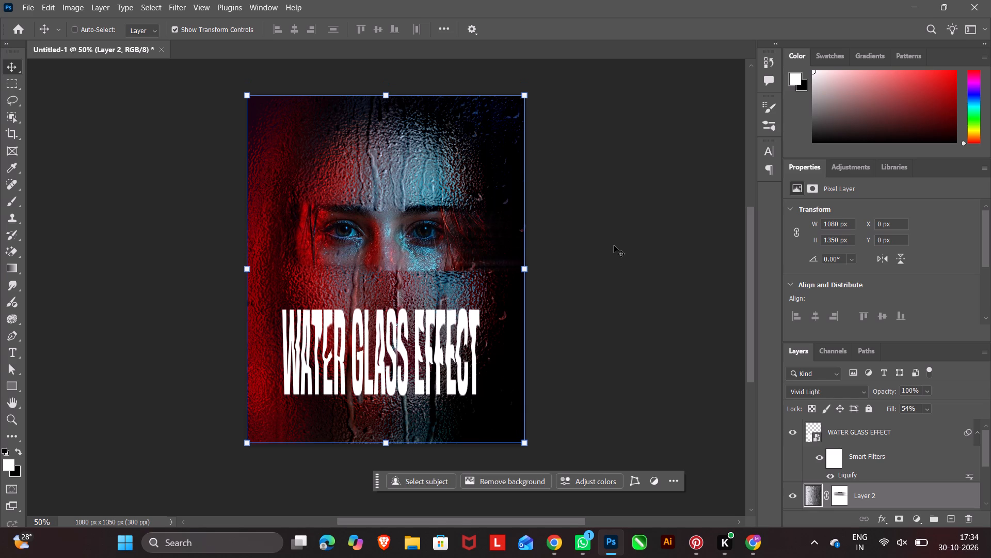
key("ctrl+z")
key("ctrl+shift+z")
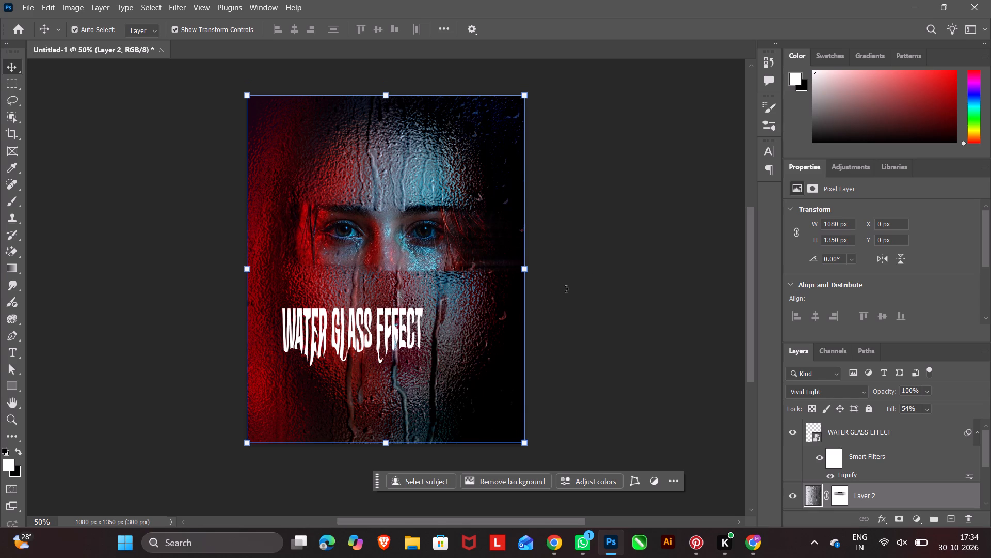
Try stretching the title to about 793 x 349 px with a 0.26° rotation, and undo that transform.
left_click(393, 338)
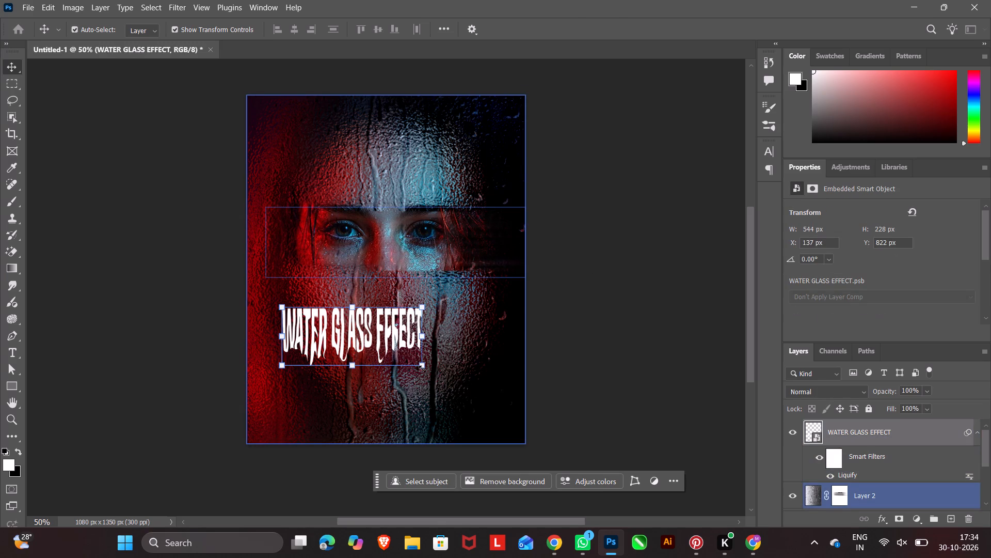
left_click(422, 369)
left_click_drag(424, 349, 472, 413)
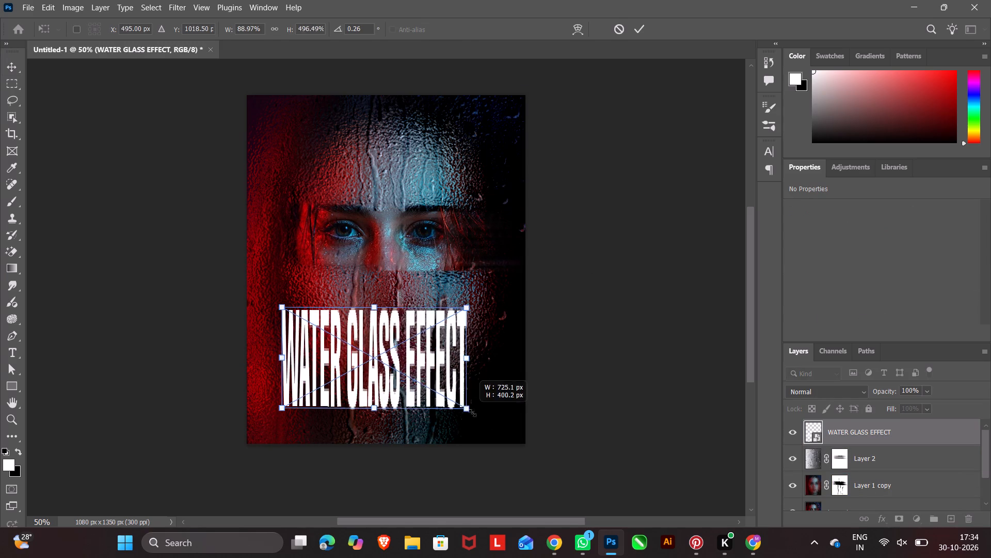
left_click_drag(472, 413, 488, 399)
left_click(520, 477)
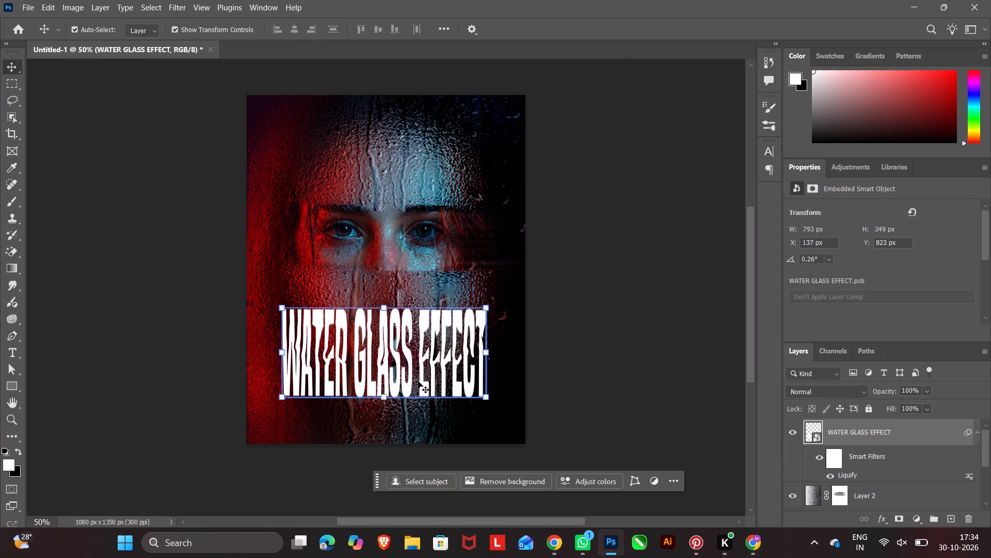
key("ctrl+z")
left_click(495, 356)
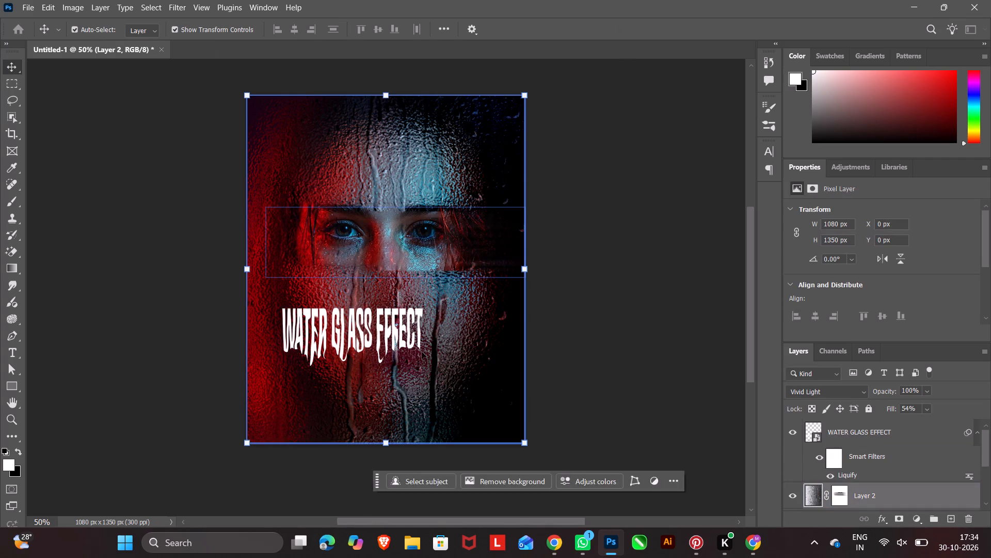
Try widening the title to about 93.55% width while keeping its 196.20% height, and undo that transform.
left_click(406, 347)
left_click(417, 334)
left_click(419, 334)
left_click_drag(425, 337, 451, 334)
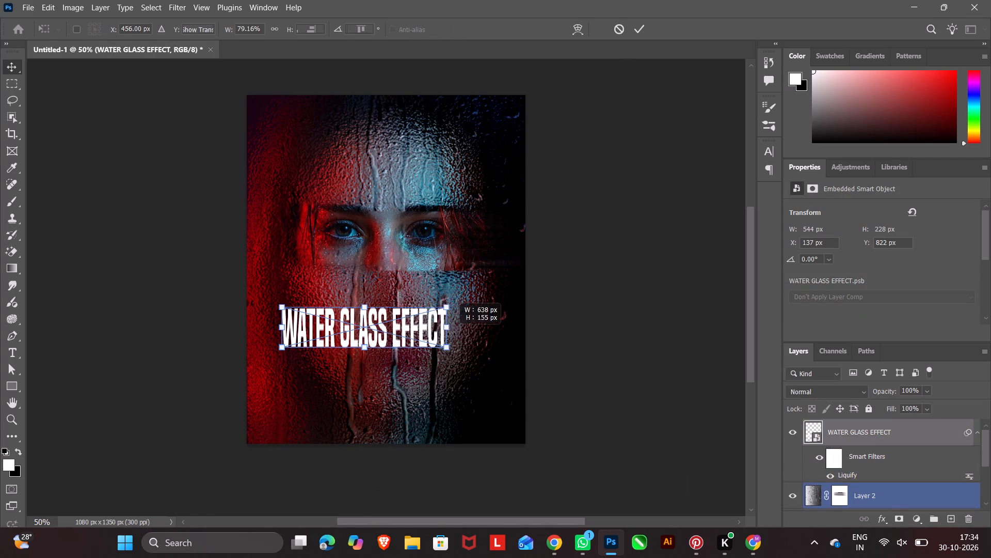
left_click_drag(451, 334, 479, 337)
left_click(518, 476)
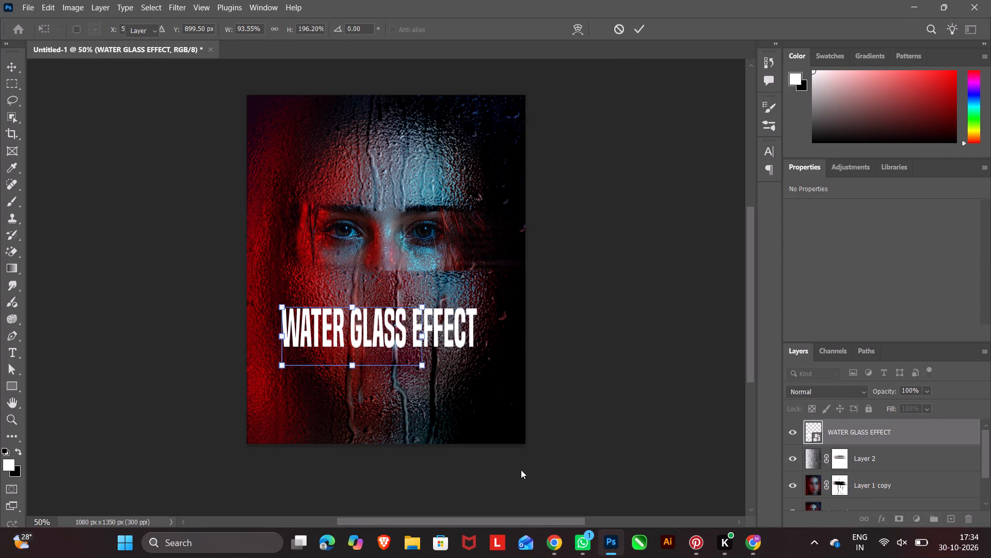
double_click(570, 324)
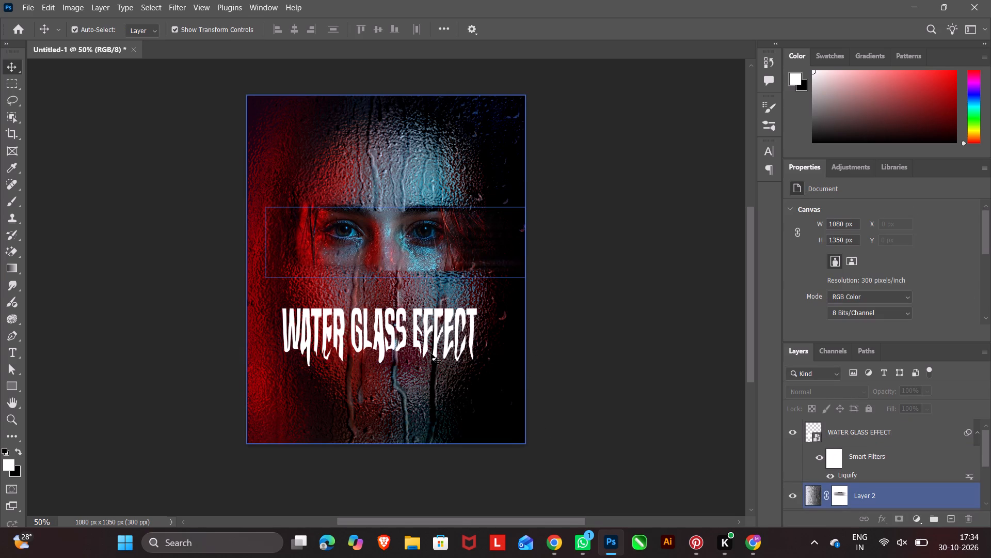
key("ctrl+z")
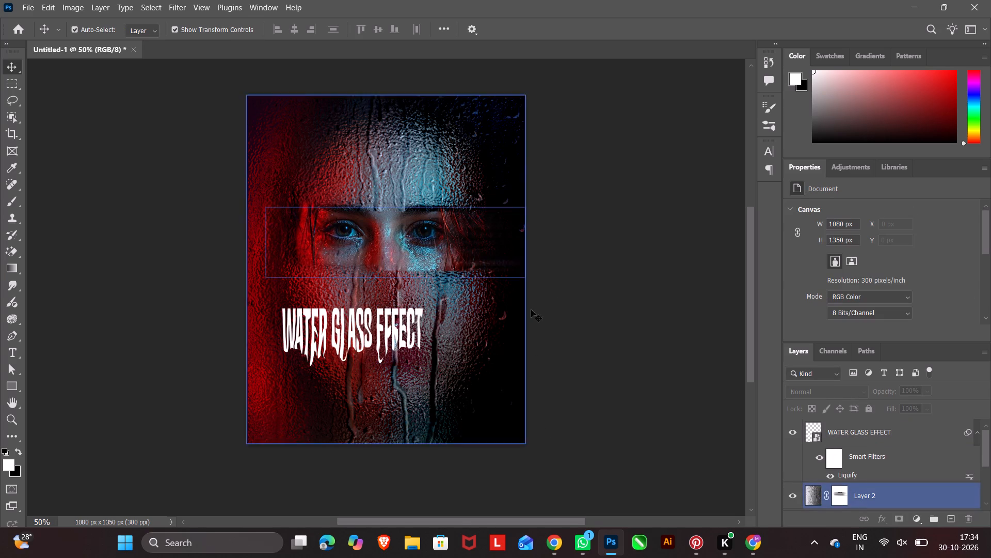
Move the dripping "WATER GLASS EFFECT" title rightward so it sits horizontally centred on the canvas below the eyes.
left_click(595, 275)
left_click(362, 337)
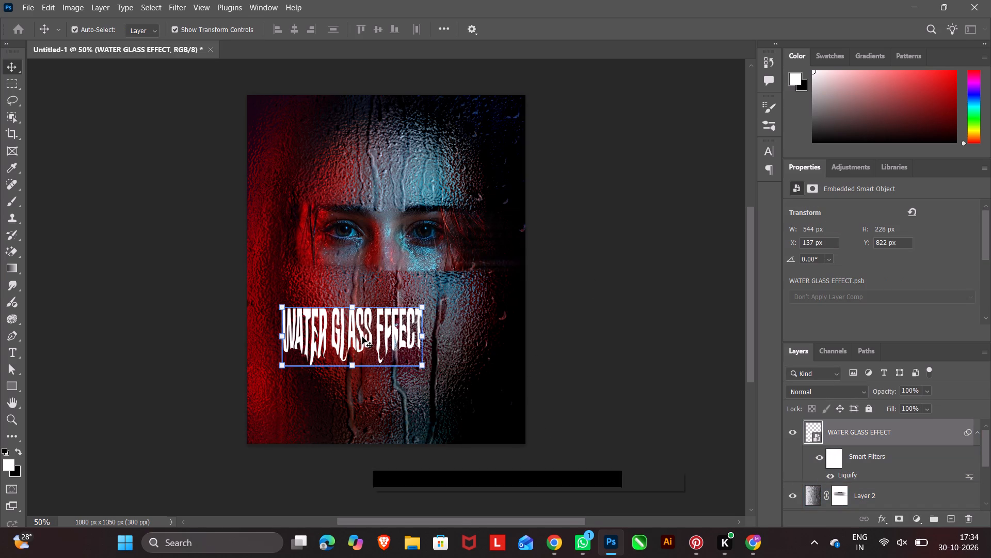
left_click_drag(362, 337, 395, 333)
left_click(690, 271)
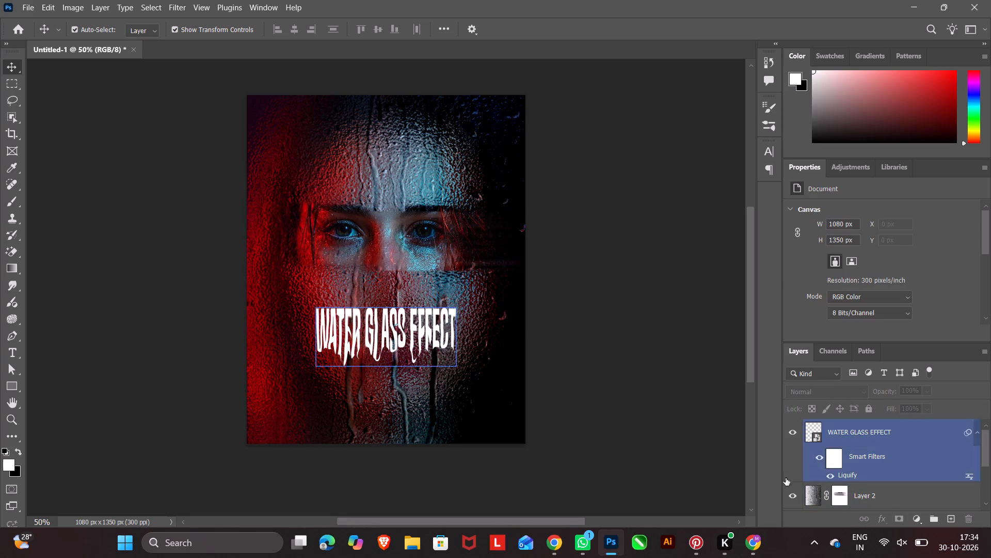
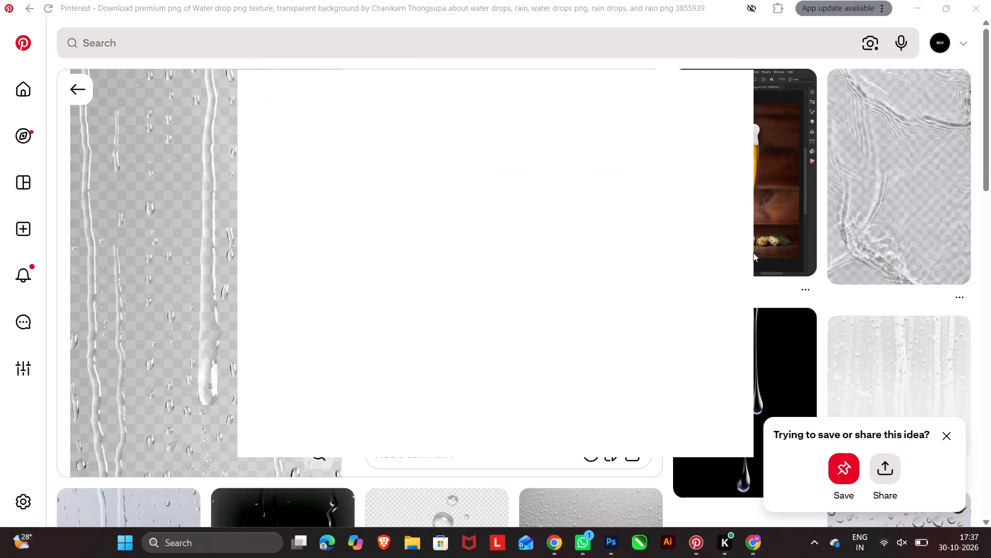
Switch to Photoshop and bring up its home screen with the recent files.
left_click(16, 49)
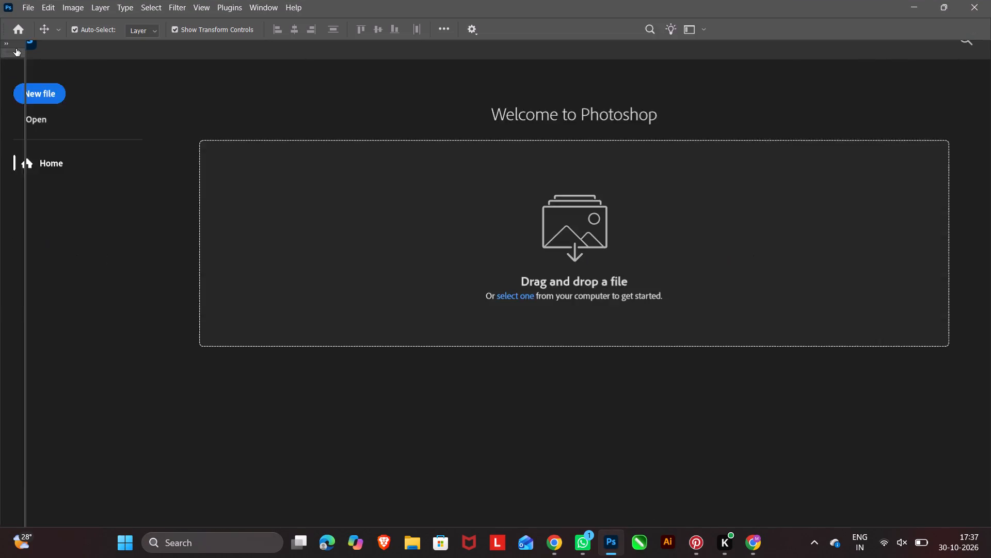
left_click(16, 20)
left_click(16, 29)
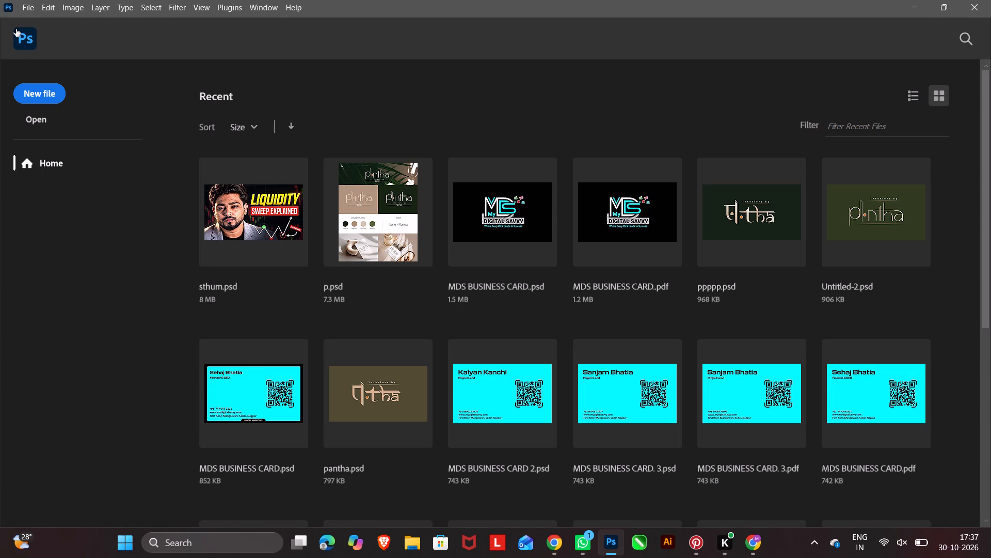